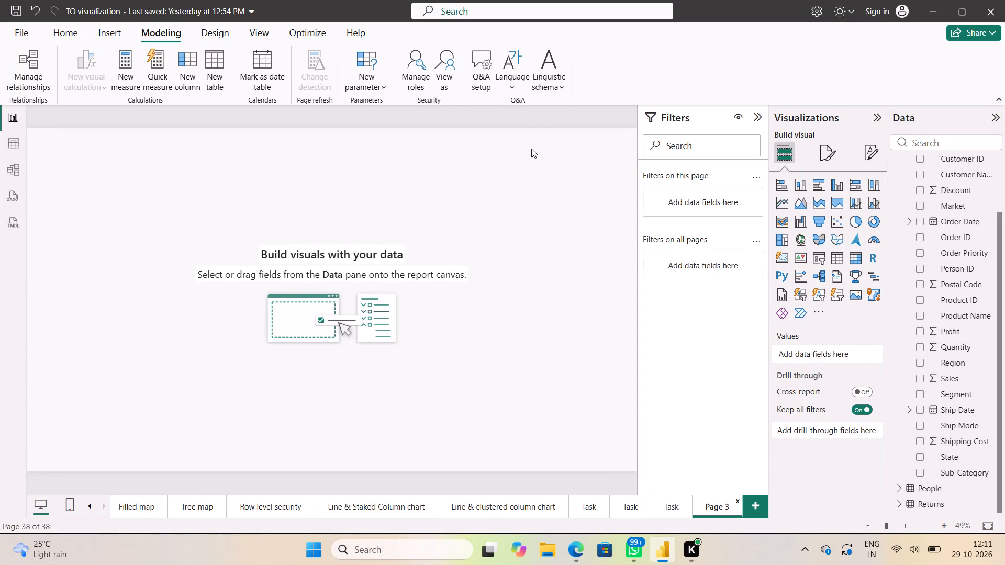
On the Task page just before Page 3, open security role management and delete the Untitled role.
{"action": "left_click", "coordinate": [418, 67]}
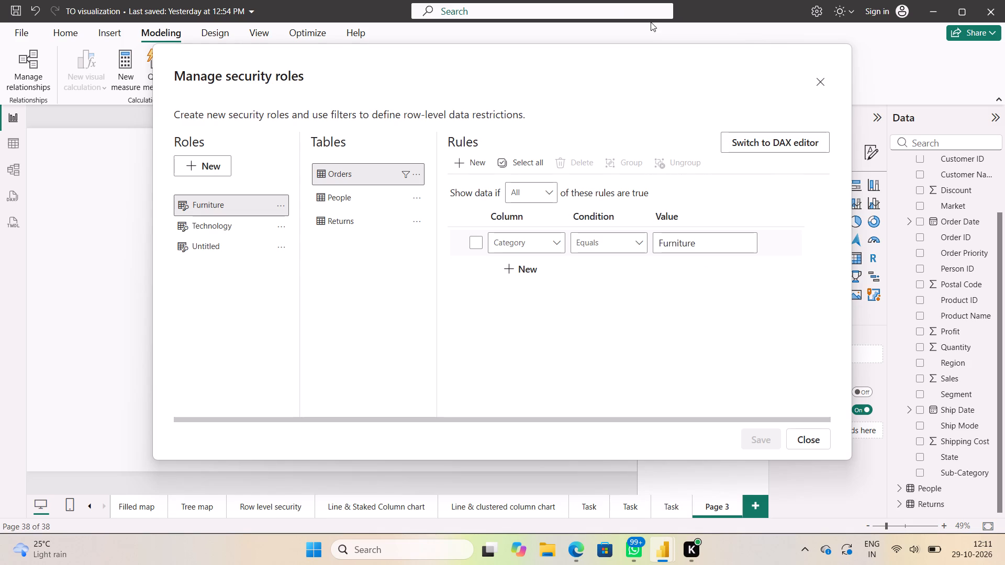
{"action": "left_click", "coordinate": [822, 84]}
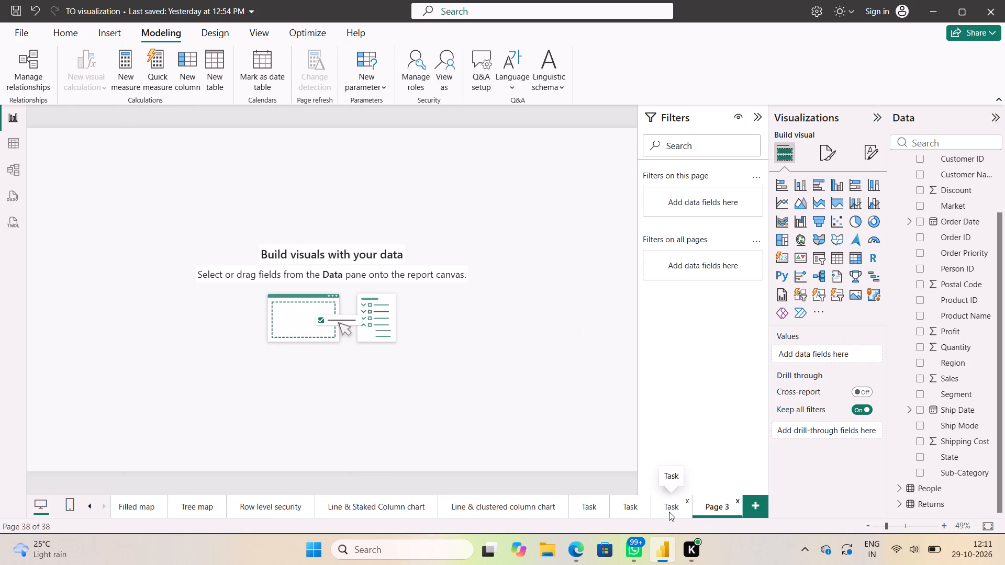
{"action": "left_click", "coordinate": [669, 512]}
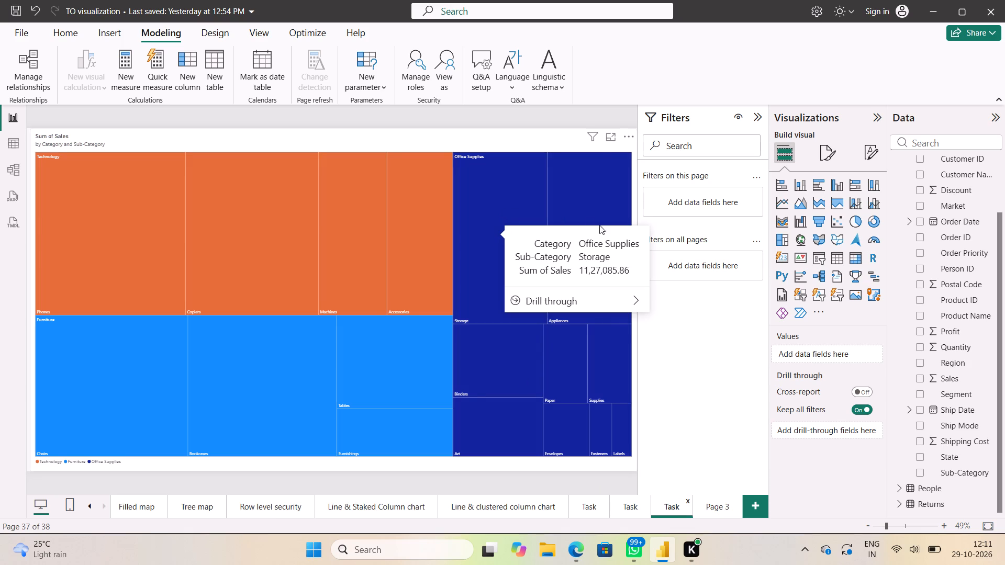
{"action": "left_click", "coordinate": [417, 67]}
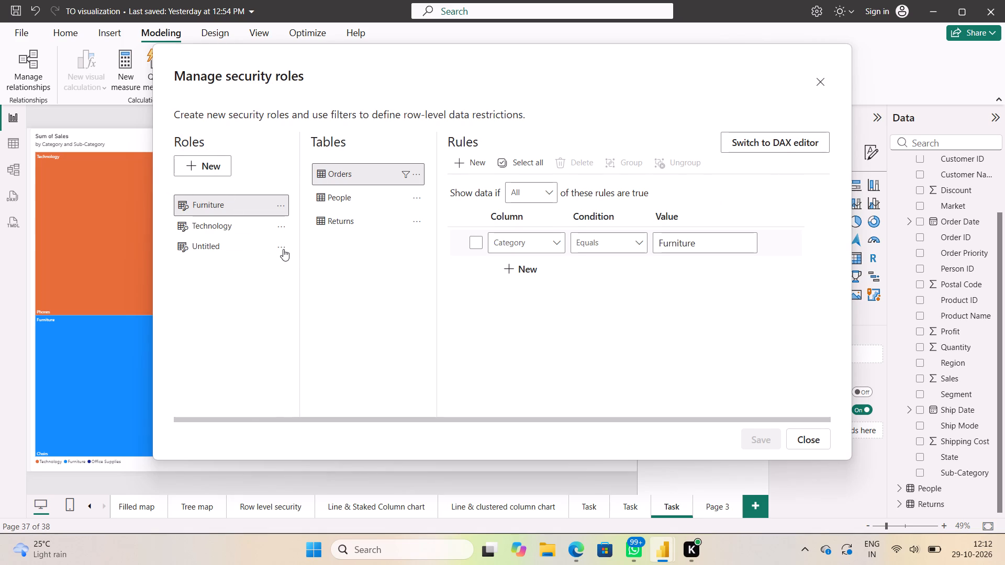
{"action": "left_click", "coordinate": [283, 249]}
{"action": "left_click", "coordinate": [308, 302]}
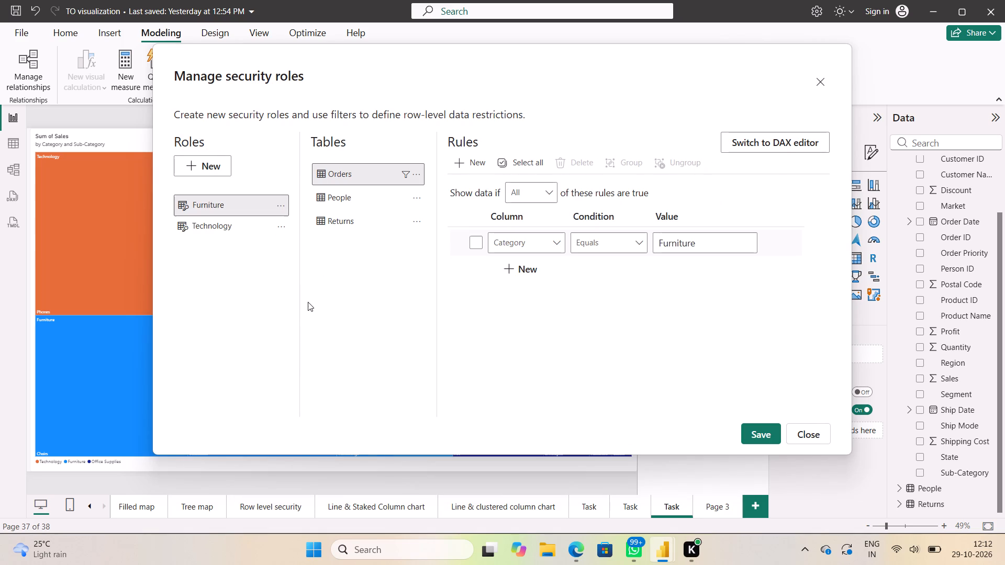
Create a new security role named "Tec _By _DAX".
{"action": "left_click", "coordinate": [214, 171]}
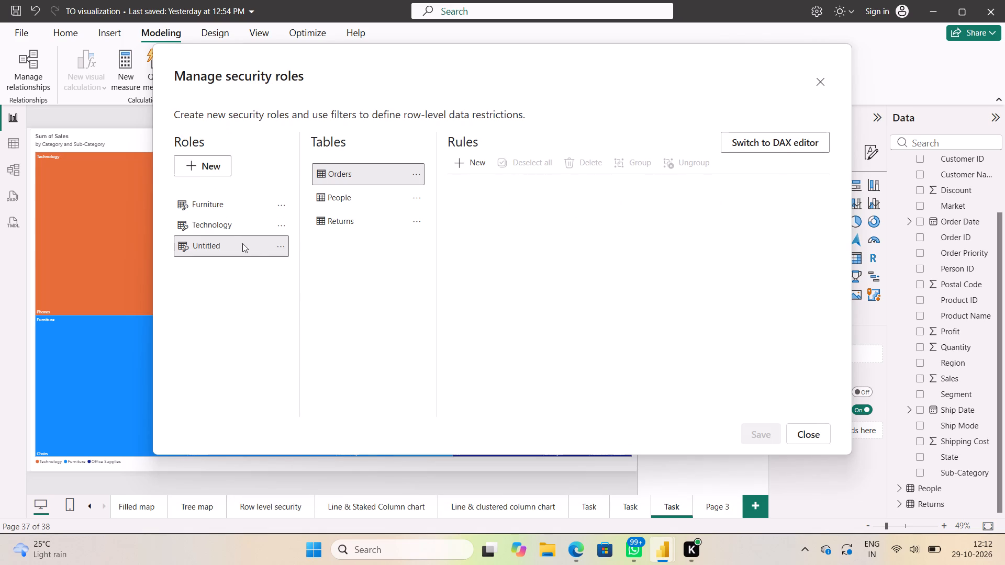
{"action": "double_click", "coordinate": [251, 246]}
{"action": "key", "text": "BackSpace"}
{"action": "key", "text": "BackSpace"}
{"action": "key", "text": "BackSpace"}
{"action": "key", "text": "BackSpace"}
{"action": "key", "text": "BackSpace"}
{"action": "key", "text": "BackSpace"}
{"action": "key", "text": "BackSpace"}
{"action": "key", "text": "BackSpace"}
{"action": "key", "text": "BackSpace"}
{"action": "key", "text": "BackSpace"}
{"action": "key", "text": "BackSpace"}
{"action": "key", "text": "BackSpace"}
{"action": "key", "text": "BackSpace"}
{"action": "key", "text": "BackSpace"}
{"action": "key", "text": "BackSpace"}
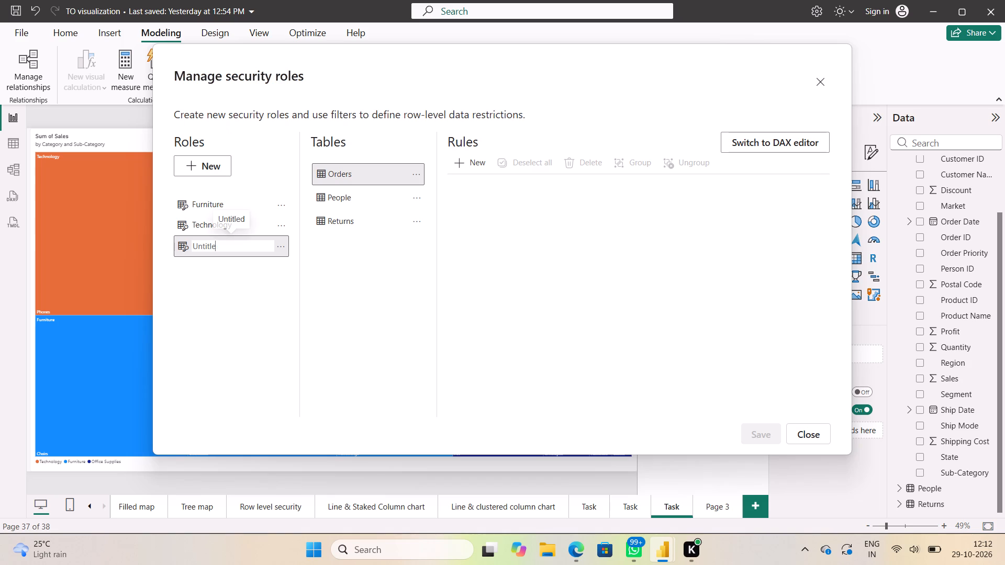
{"action": "type", "text": "ec"}
{"action": "key", "text": "space"}
{"action": "key", "text": "shift+underscore"}
{"action": "key", "text": "shift+underscore"}
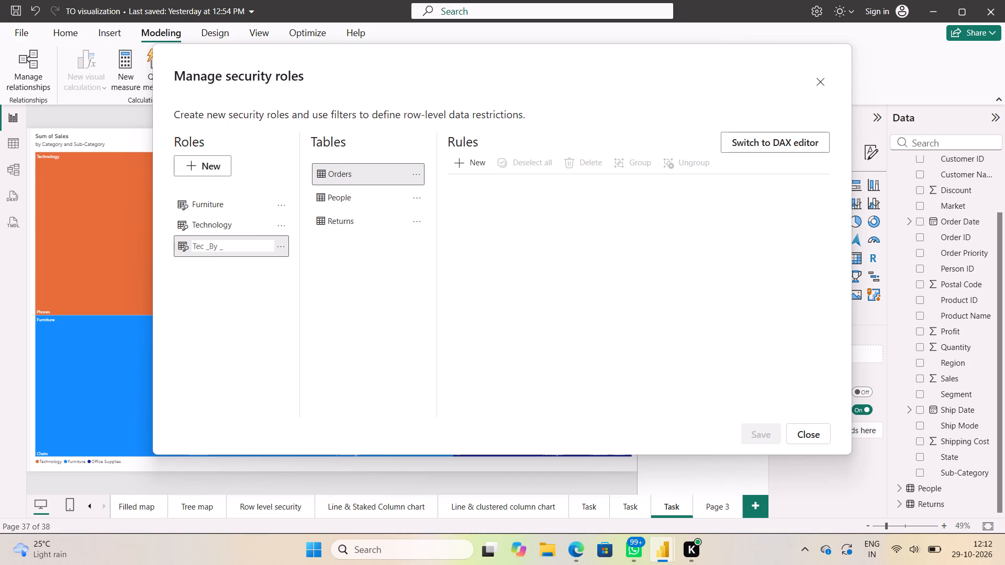
{"action": "type", "text": "DAX"}
{"action": "key", "text": "Return"}
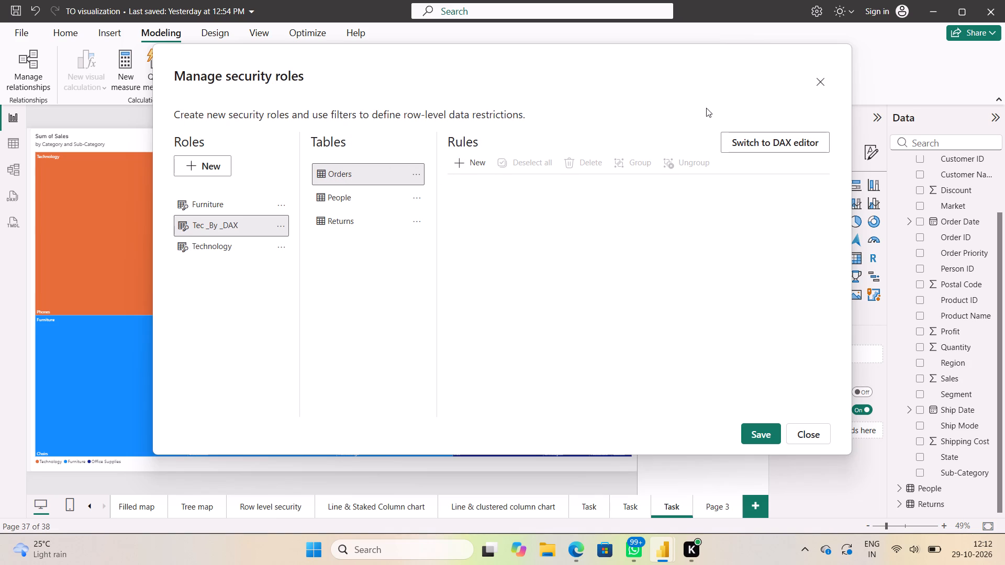
Using the DAX editor, give the Tec _By _DAX role the Orders table filter Orders[Category]="Technology" and save the role changes.
{"action": "left_click", "coordinate": [786, 143]}
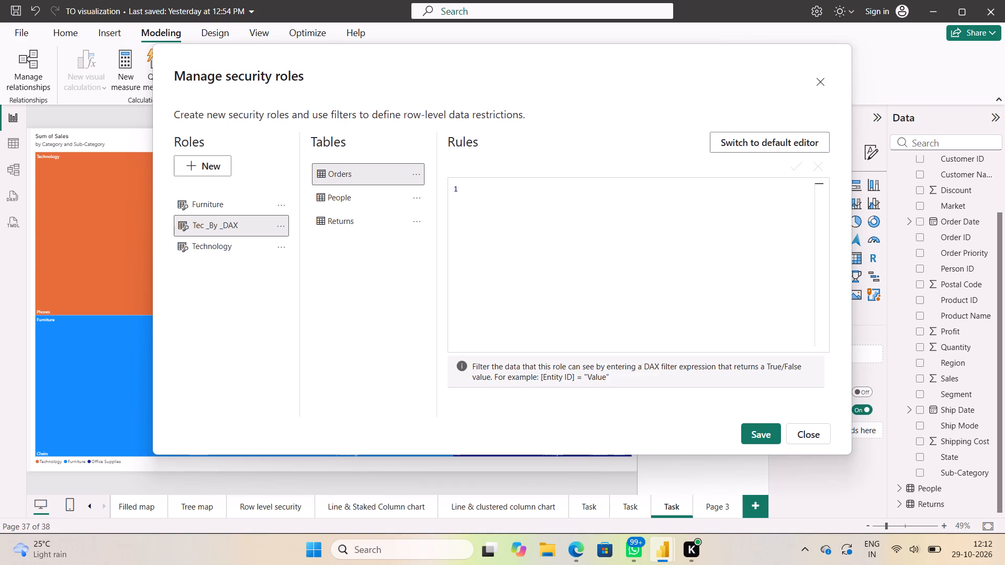
{"action": "left_click", "coordinate": [468, 192]}
{"action": "type", "text": "cat"}
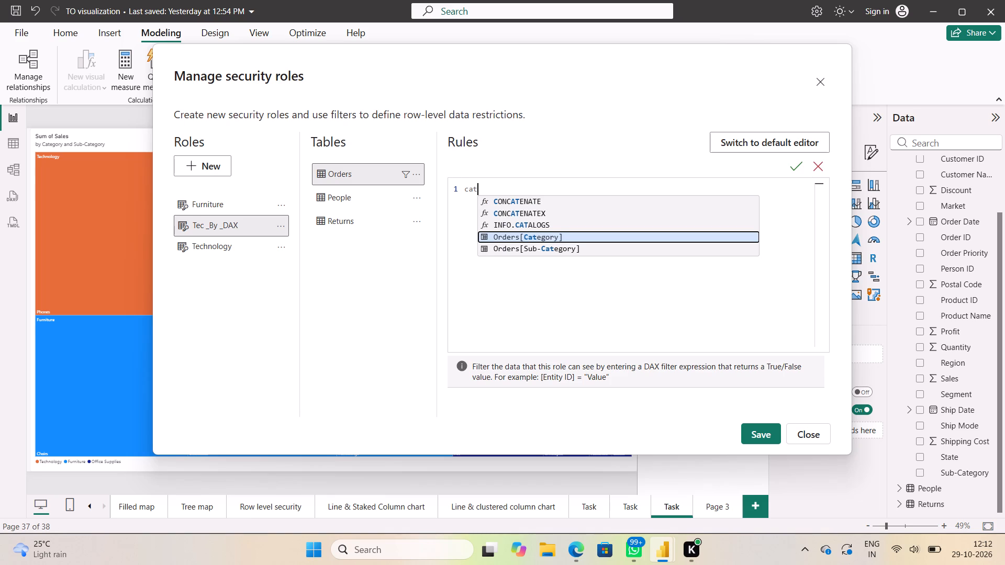
{"action": "double_click", "coordinate": [519, 237]}
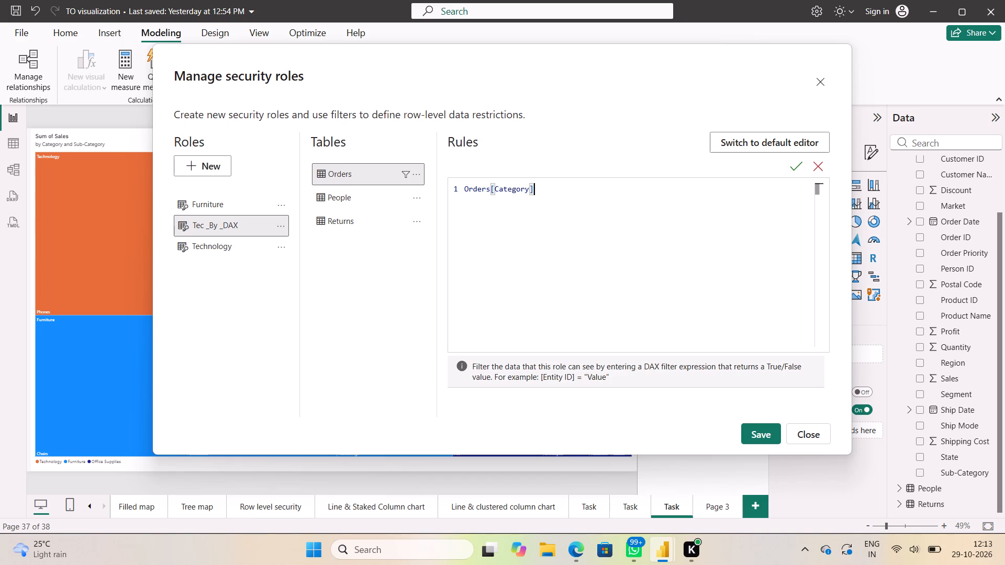
{"action": "key", "text": "equal"}
{"action": "key", "text": "shift+quotedbl"}
{"action": "key", "text": "e"}
{"action": "type", "text": "chnology"}
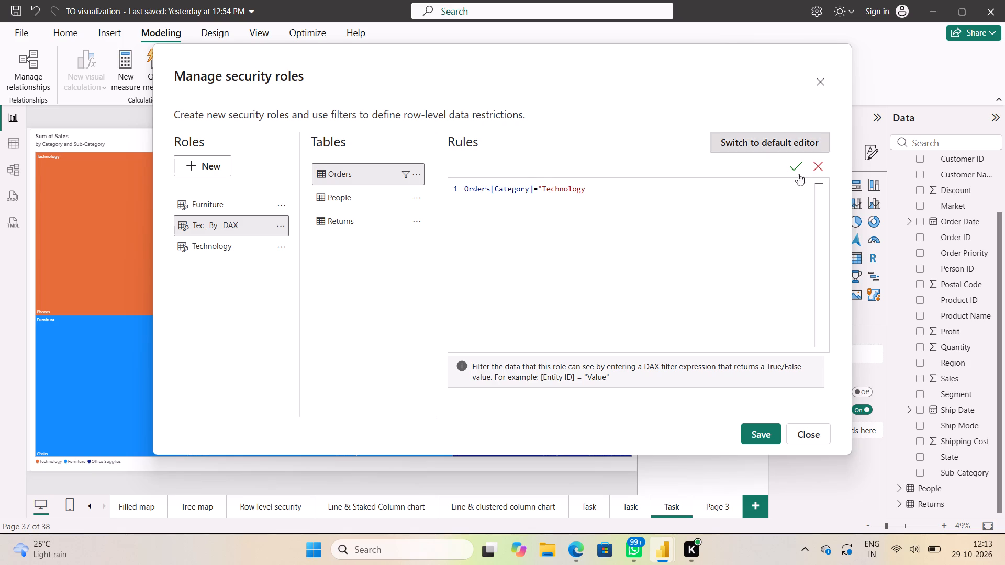
{"action": "key", "text": "shift+quotedbl"}
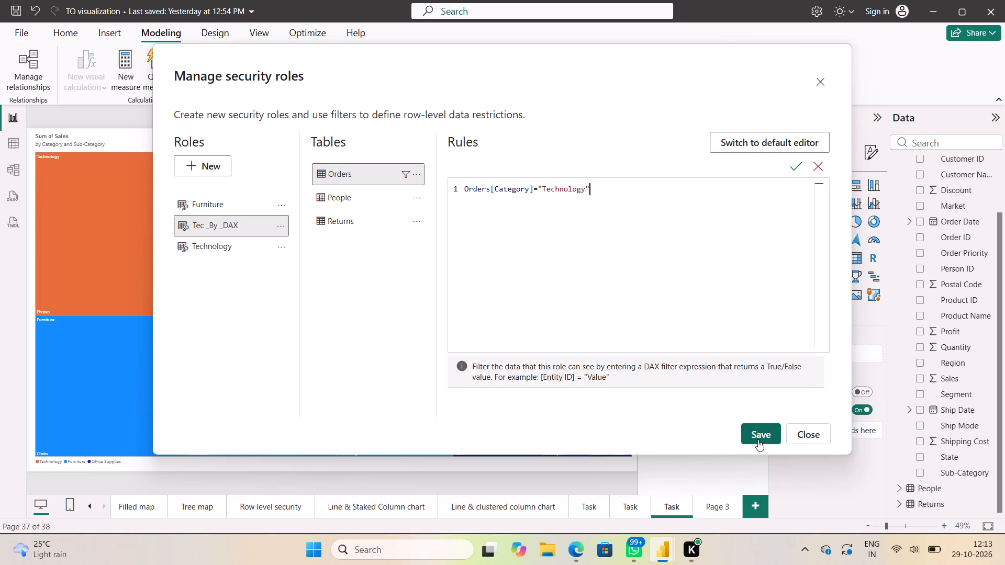
{"action": "left_click", "coordinate": [758, 438]}
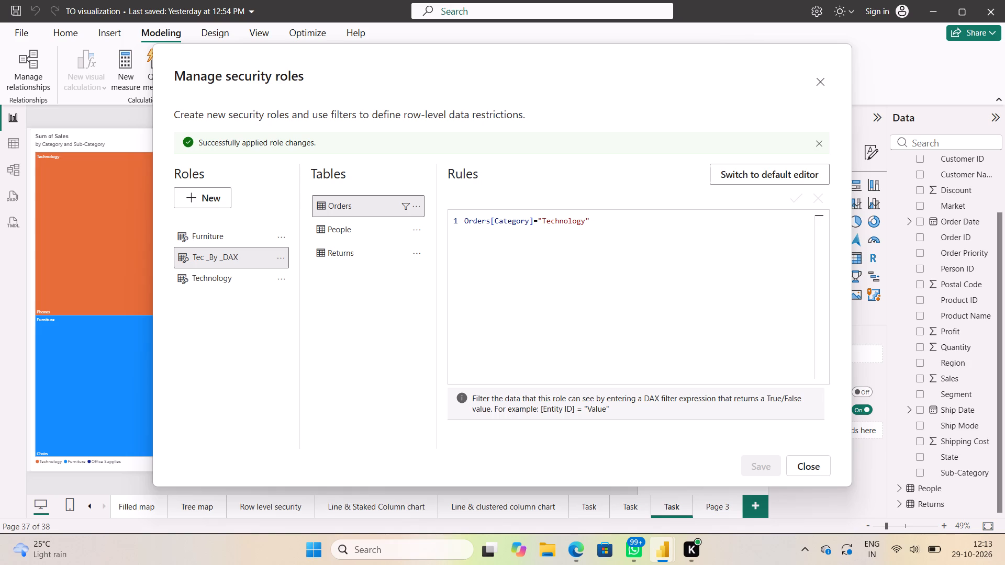
{"action": "left_click", "coordinate": [813, 469]}
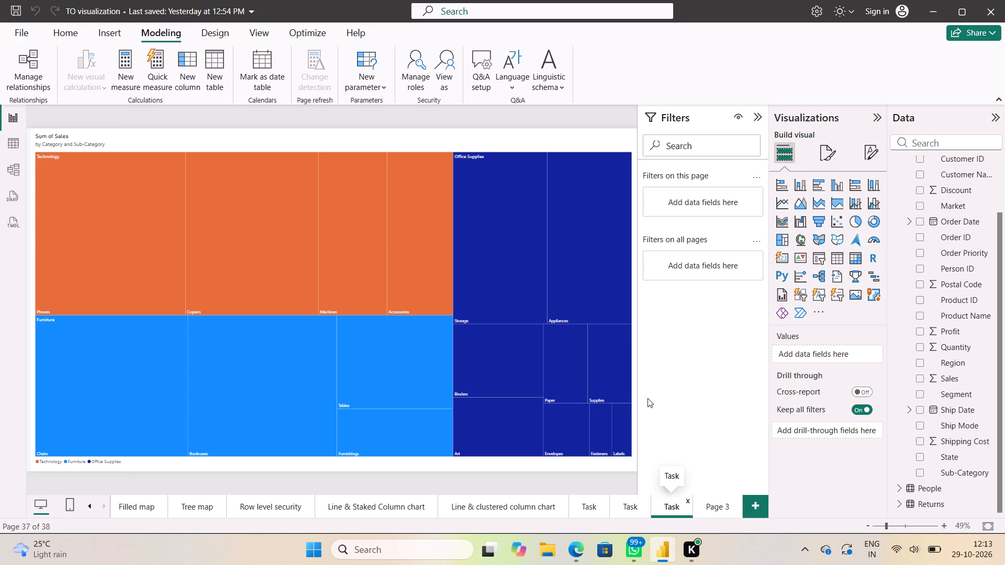
Preview the treemap as the Tec _By _DAX role to check its row-level filter, and stop viewing as that role.
{"action": "left_click", "coordinate": [442, 69]}
{"action": "left_click", "coordinate": [397, 245]}
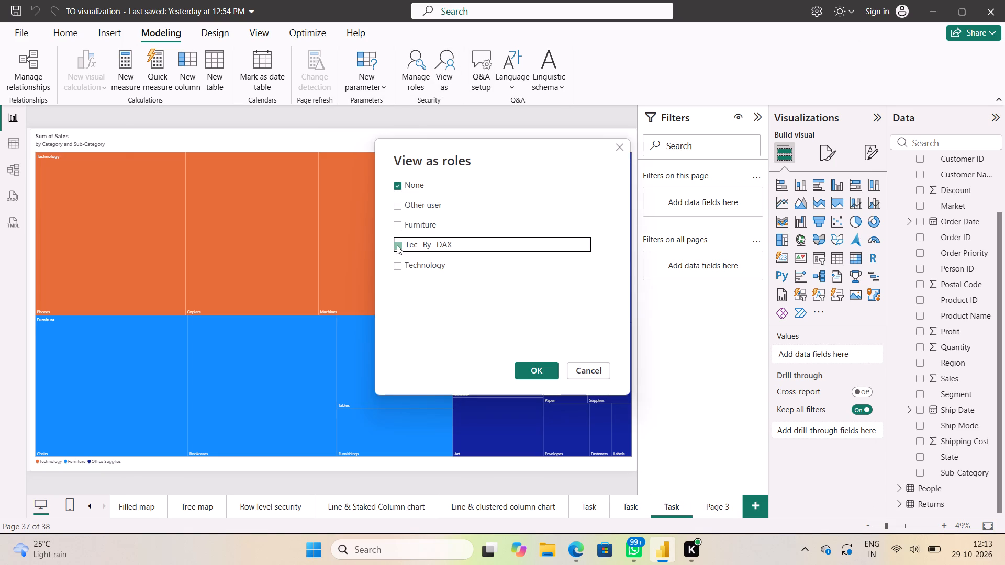
{"action": "left_click", "coordinate": [529, 368]}
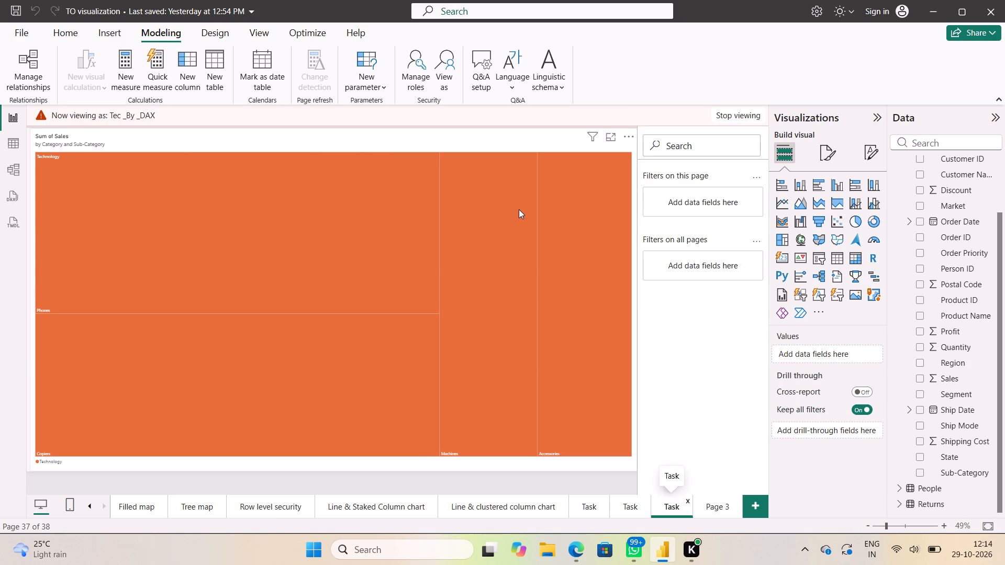
{"action": "left_click", "coordinate": [737, 112]}
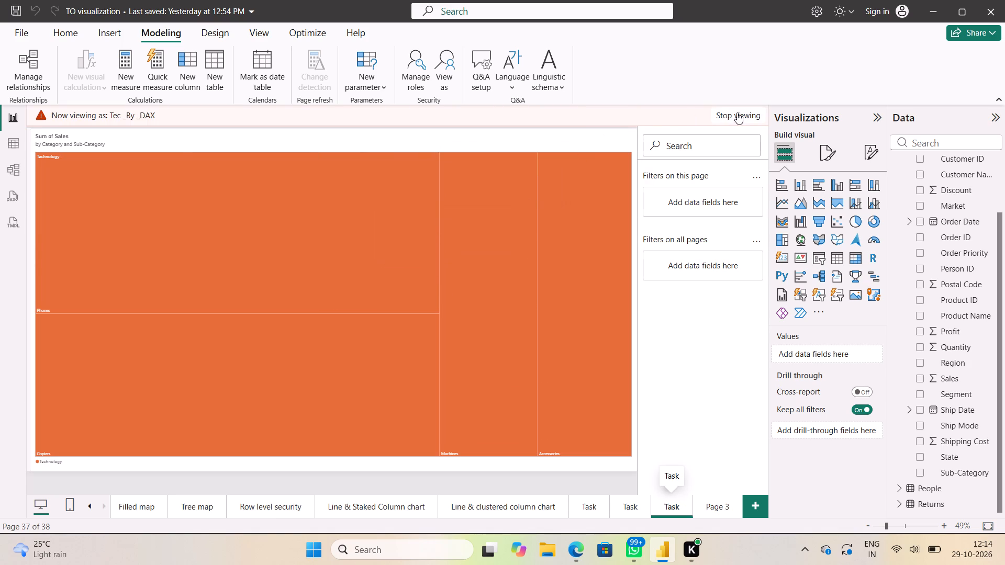
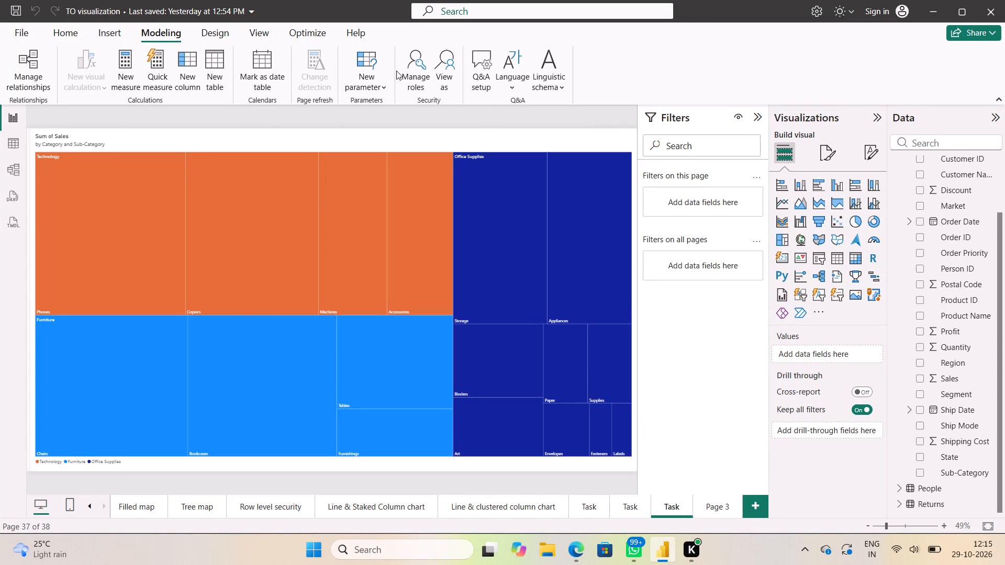
Open security role management and create a new role named "Tecandfur_by_DAX".
{"action": "left_click", "coordinate": [413, 75]}
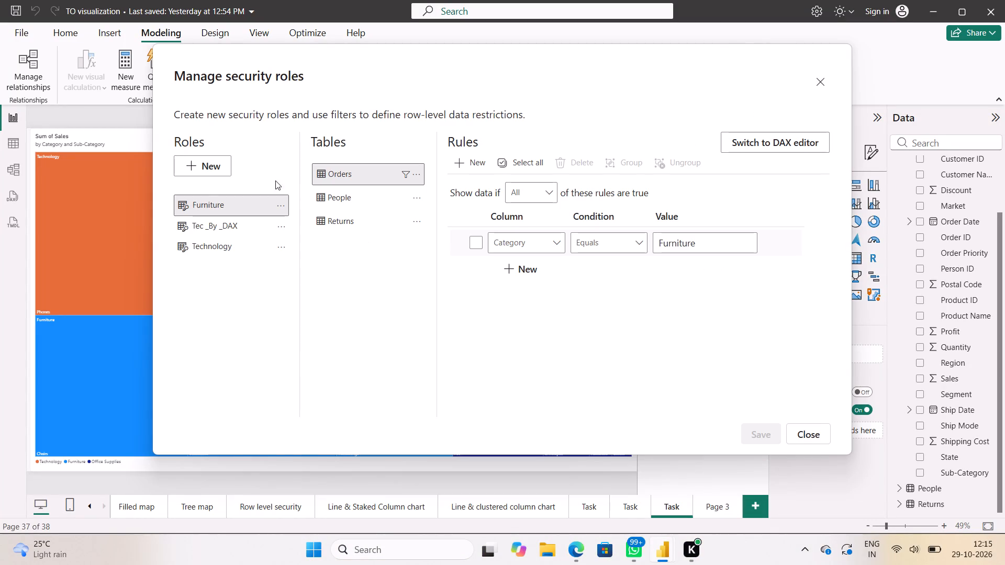
{"action": "left_click", "coordinate": [220, 166]}
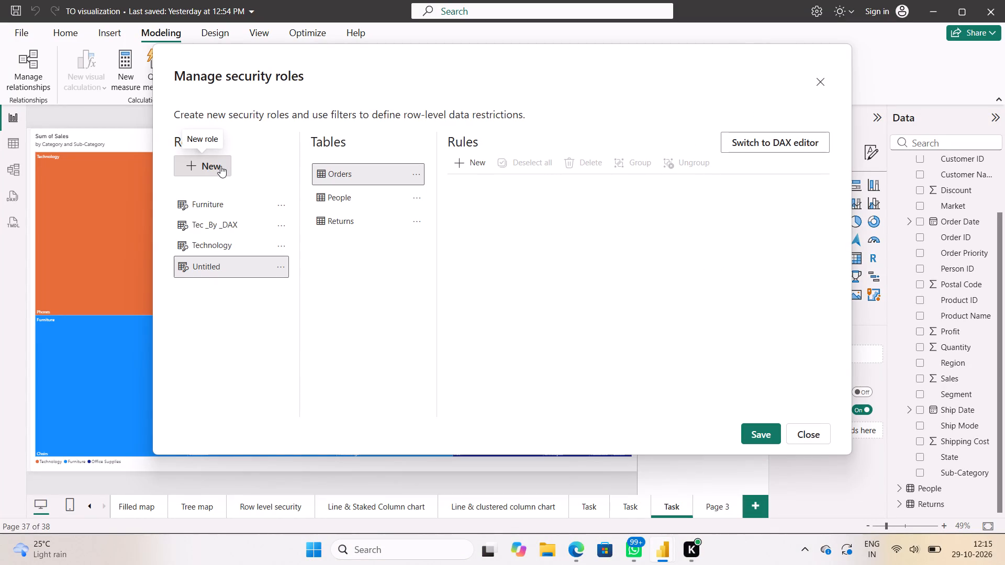
{"action": "double_click", "coordinate": [253, 268]}
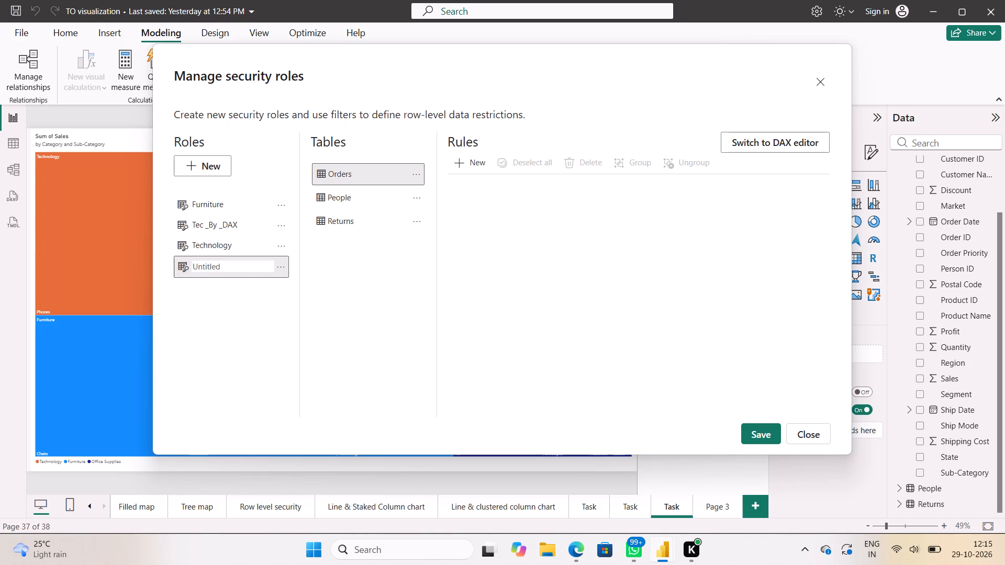
{"action": "key", "text": "BackSpace"}
{"action": "key", "text": "BackSpace"}
{"action": "key", "text": "BackSpace"}
{"action": "key", "text": "BackSpace"}
{"action": "key", "text": "BackSpace"}
{"action": "key", "text": "BackSpace"}
{"action": "key", "text": "BackSpace"}
{"action": "key", "text": "BackSpace"}
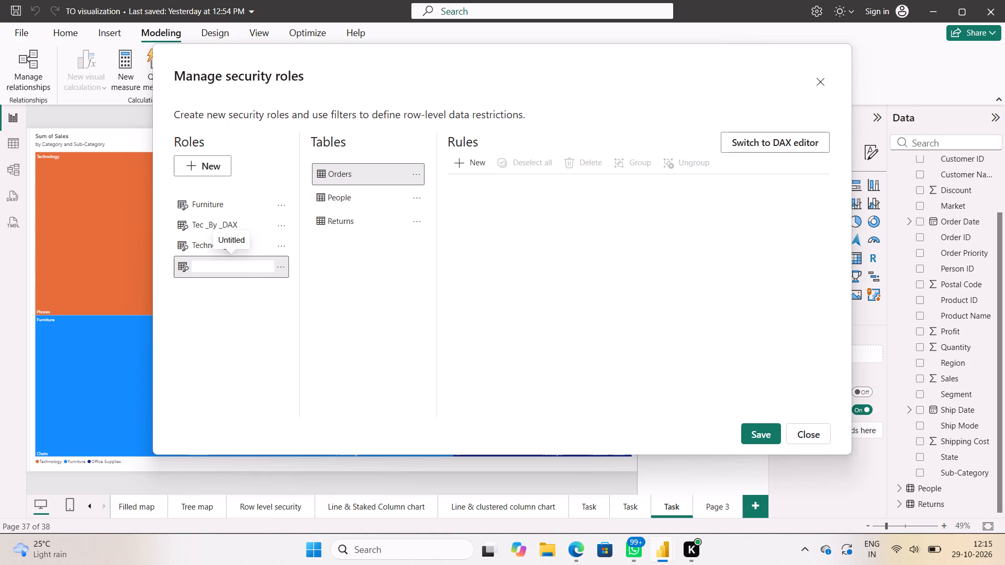
{"action": "type", "text": "ec"}
{"action": "key", "text": "shift+underscore"}
{"action": "key", "text": "BackSpace"}
{"action": "key", "text": "BackSpace"}
{"action": "key", "text": "BackSpace"}
{"action": "type", "text": "ecand f"}
{"action": "type", "text": "ur"}
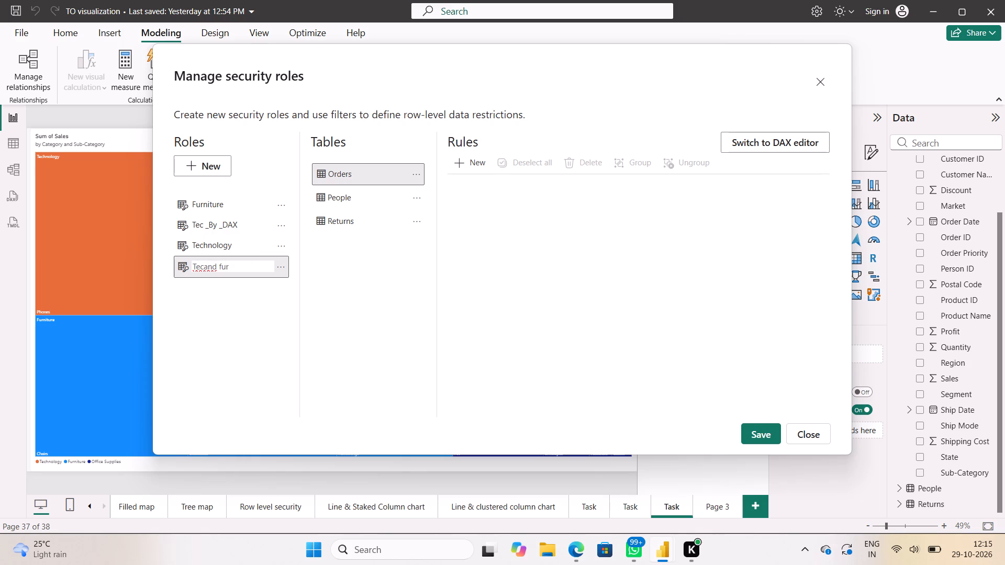
{"action": "key", "text": "BackSpace"}
{"action": "key", "text": "BackSpace"}
{"action": "key", "text": "BackSpace"}
{"action": "key", "text": "BackSpace"}
{"action": "type", "text": "fur"}
{"action": "type", "text": "_by"}
{"action": "key", "text": "space"}
{"action": "key", "text": "BackSpace"}
{"action": "key", "text": "shift+underscore"}
{"action": "key", "text": "d"}
{"action": "key", "text": "BackSpace"}
{"action": "key", "text": "d"}
{"action": "key", "text": "a"}
{"action": "key", "text": "x"}
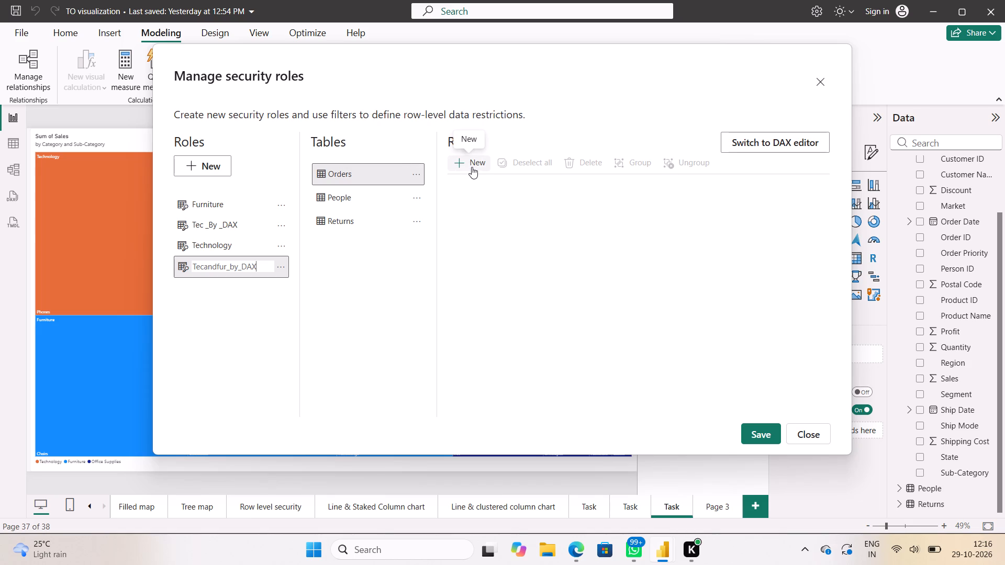
Using the DAX editor, give the Tecandfur_by_DAX role the Orders table filter Orders[Category]="Technology","Furniture" and save the role changes.
{"action": "left_click", "coordinate": [756, 139]}
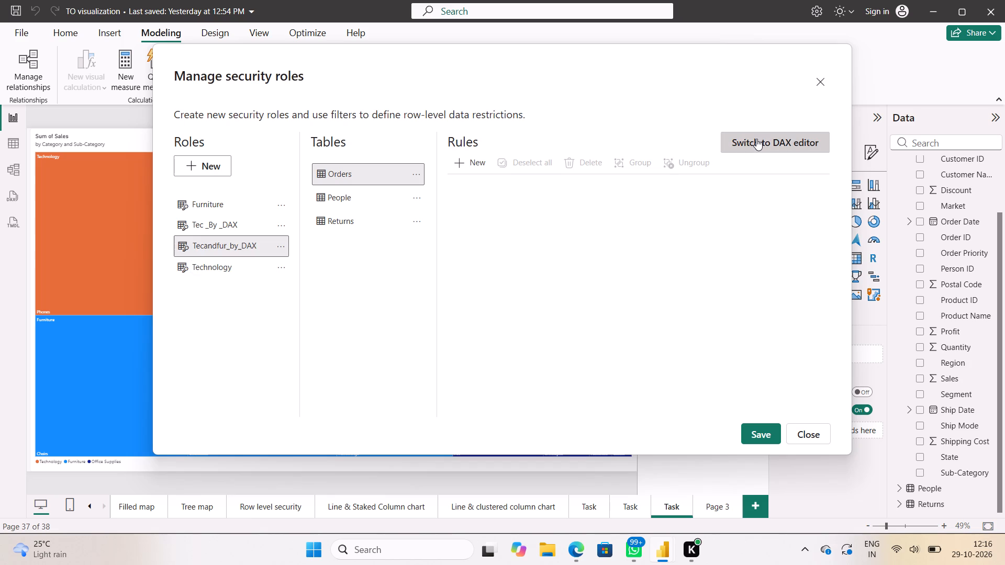
{"action": "double_click", "coordinate": [481, 194]}
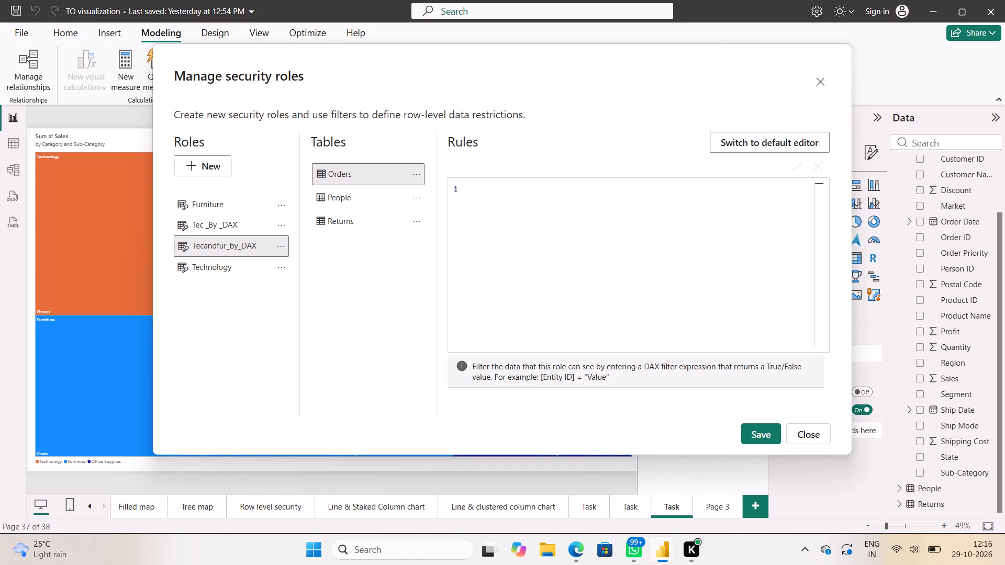
{"action": "key", "text": "o"}
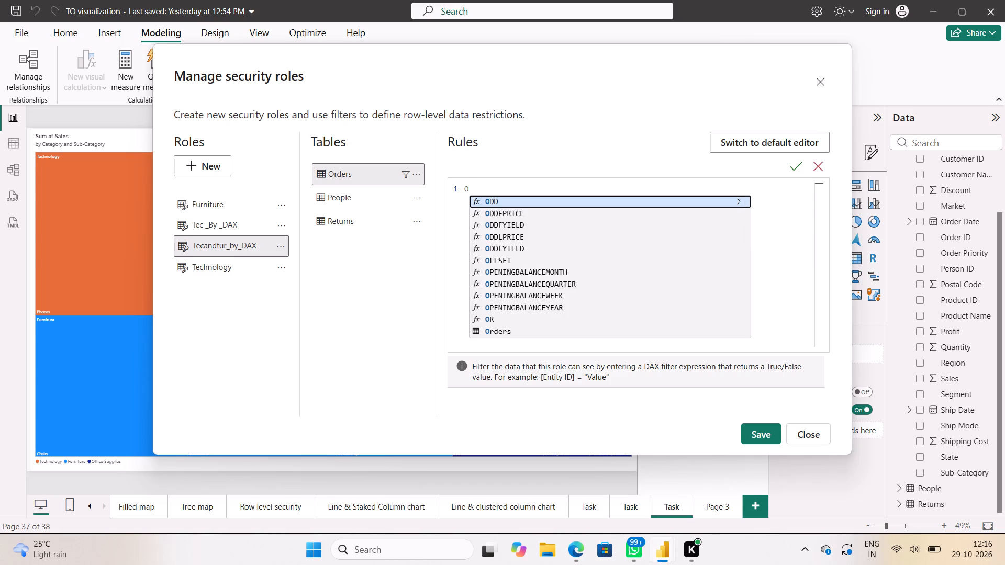
{"action": "key", "text": "r"}
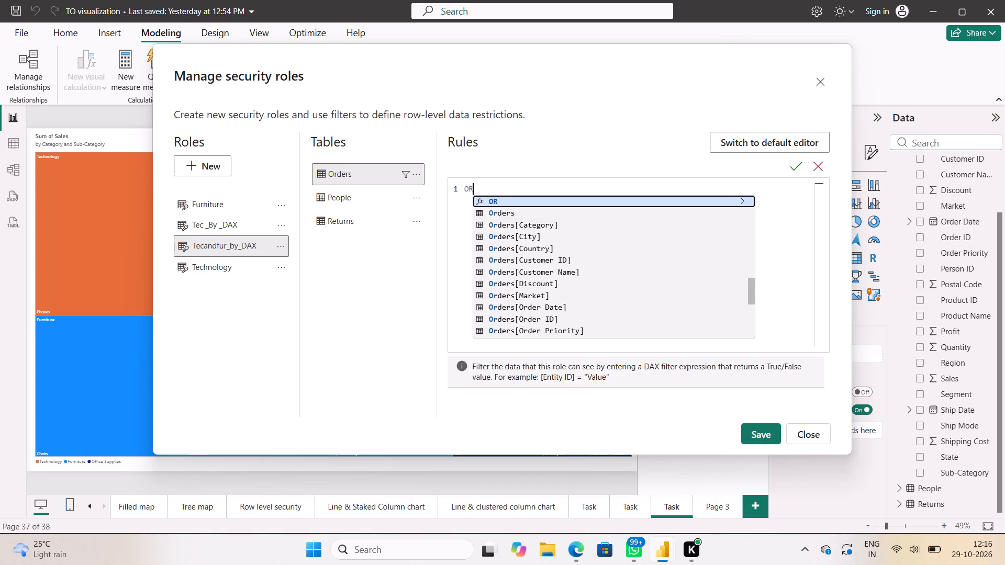
{"action": "key", "text": "d"}
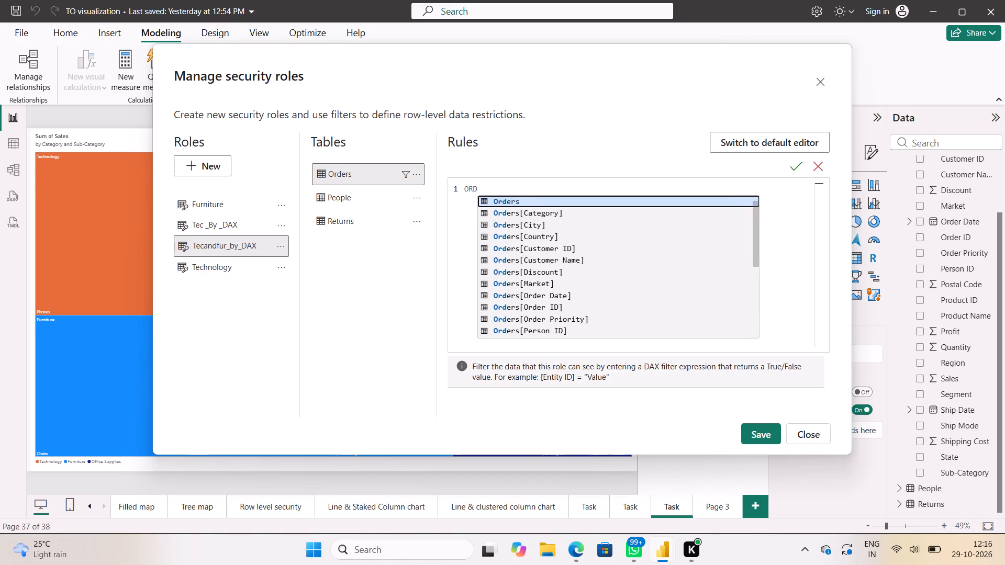
{"action": "double_click", "coordinate": [521, 212]}
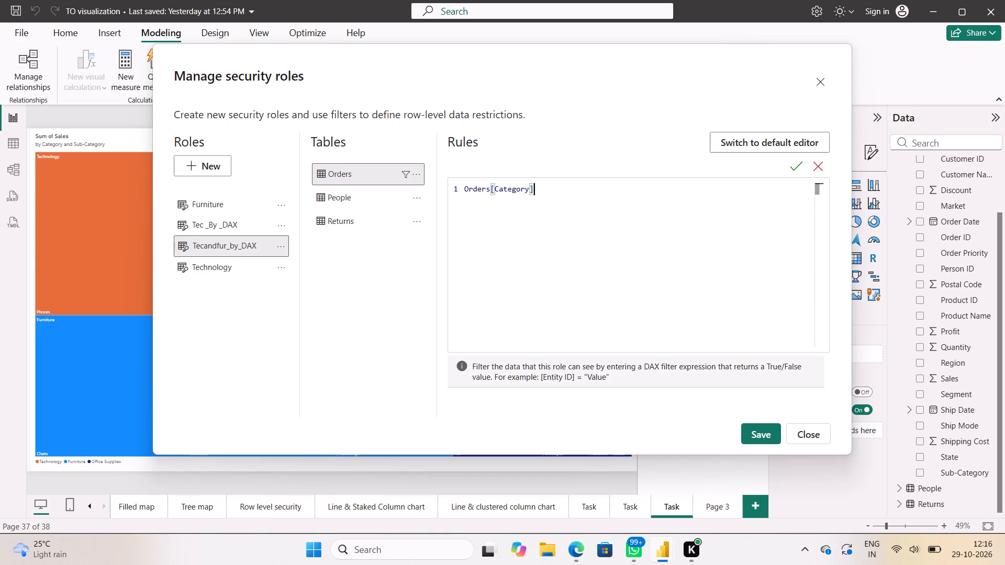
{"action": "key", "text": "equal"}
{"action": "key", "text": "shift+quotedbl"}
{"action": "key", "text": "t"}
{"action": "key", "text": "shift+quotedbl"}
{"action": "key", "text": "comma"}
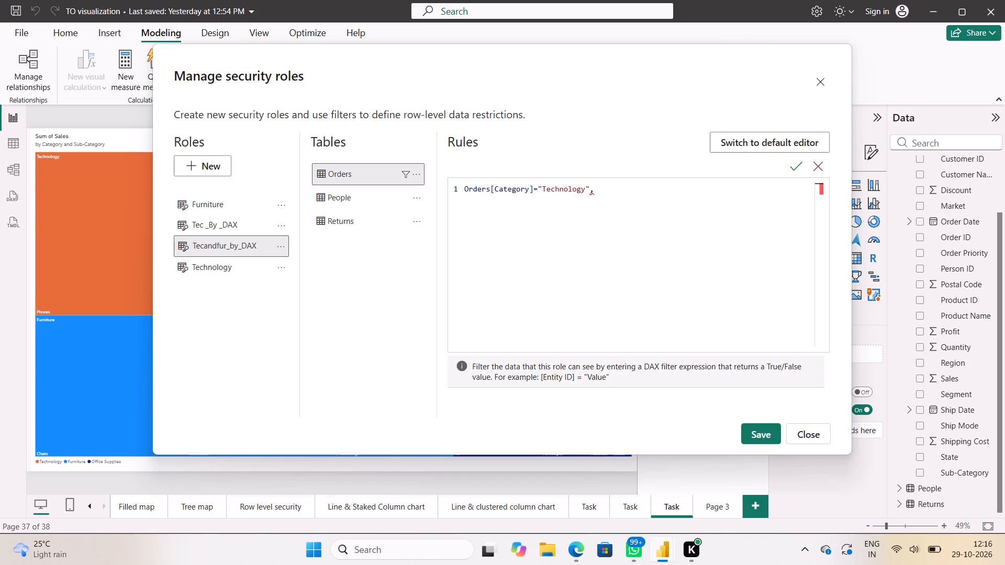
{"action": "key", "text": "shift+quotedbl"}
{"action": "type", "text": "urni"}
{"action": "type", "text": "ture"}
{"action": "key", "text": "shift+quotedbl"}
{"action": "left_click", "coordinate": [761, 434]}
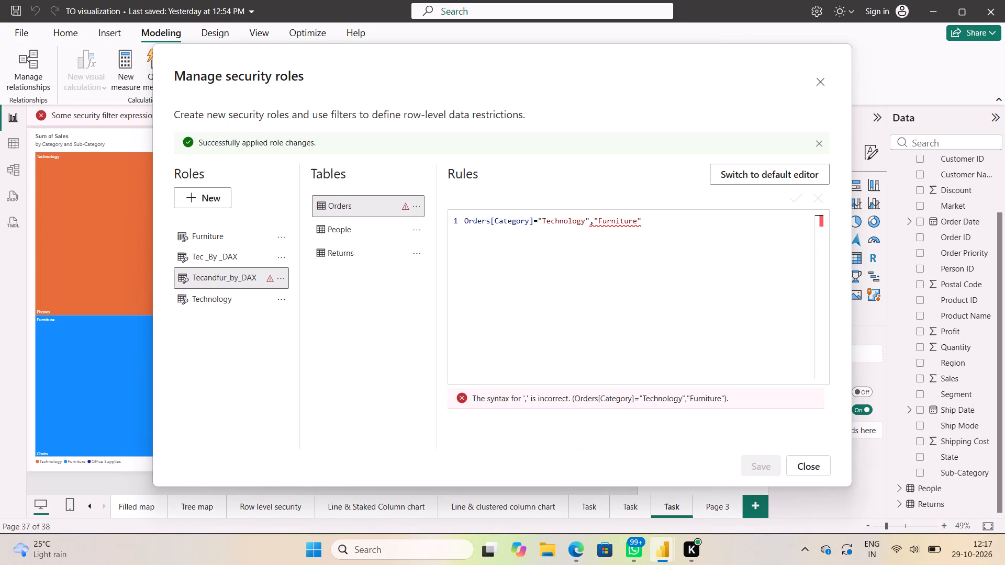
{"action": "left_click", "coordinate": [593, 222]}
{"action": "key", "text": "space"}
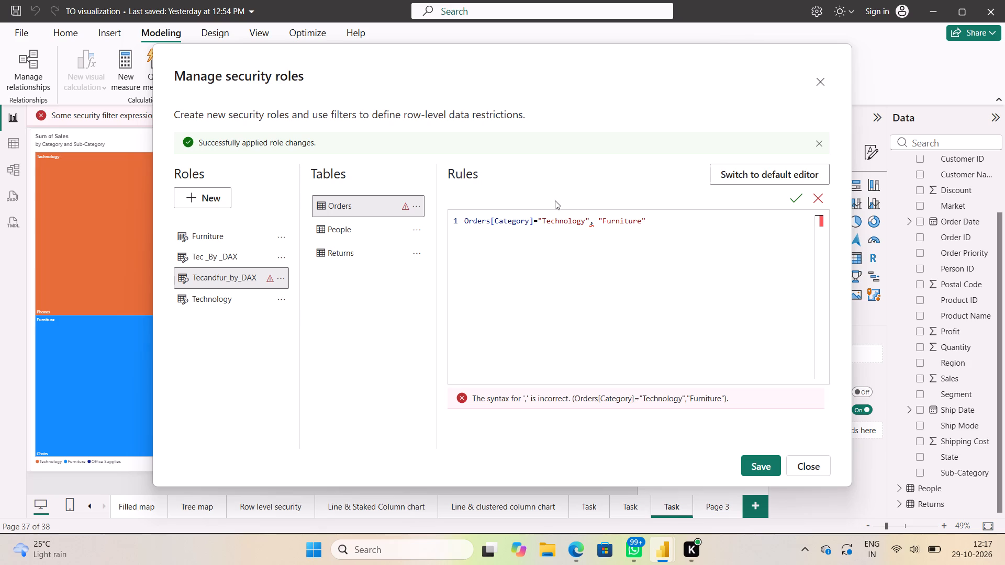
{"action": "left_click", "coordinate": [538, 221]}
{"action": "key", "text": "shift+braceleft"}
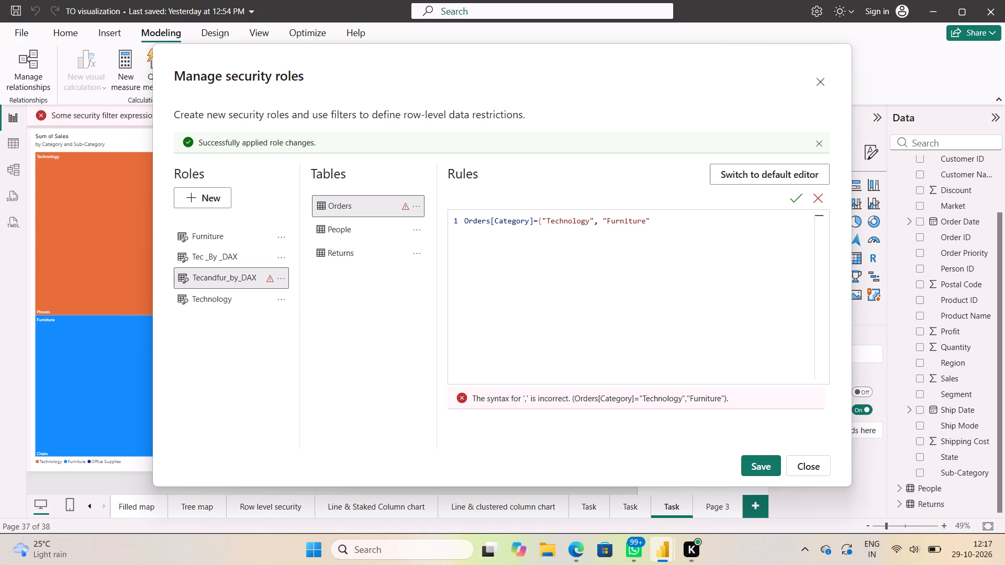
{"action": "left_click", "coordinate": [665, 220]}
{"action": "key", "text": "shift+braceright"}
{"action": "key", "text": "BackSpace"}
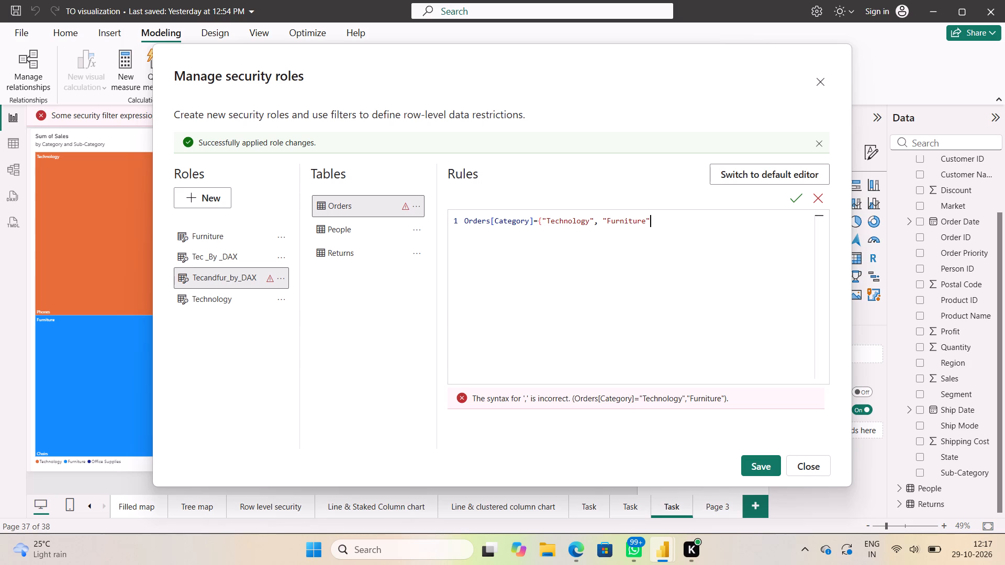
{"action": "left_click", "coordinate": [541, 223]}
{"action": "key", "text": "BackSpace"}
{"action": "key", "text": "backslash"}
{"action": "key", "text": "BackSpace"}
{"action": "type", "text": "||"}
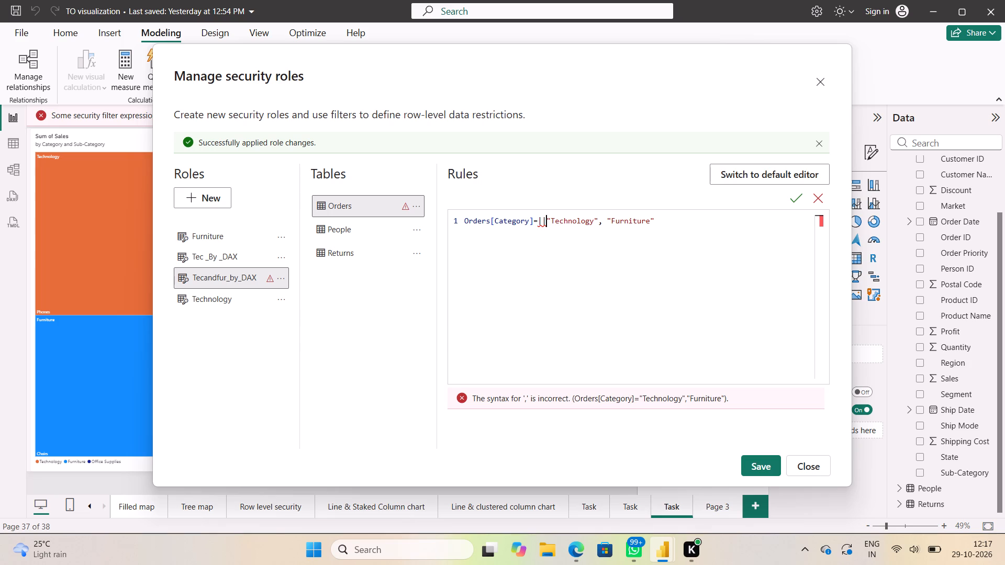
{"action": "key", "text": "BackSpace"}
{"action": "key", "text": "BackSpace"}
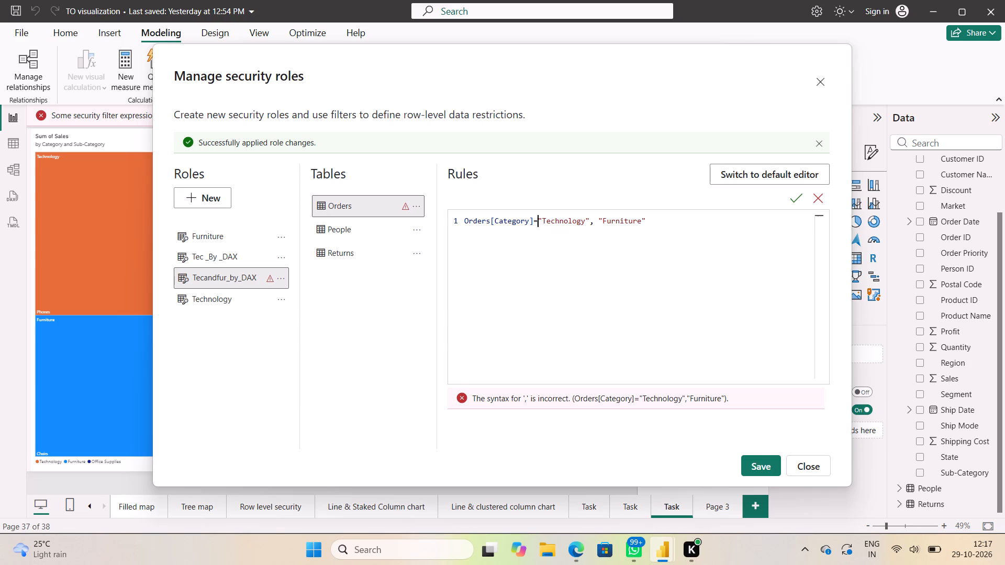
Change the Tecandfur_by_DAX role's Orders filter to Orders[Category]="Technology"|| "Furniture", save it, and close role management.
{"action": "left_click", "coordinate": [596, 222]}
{"action": "key", "text": "BackSpace"}
{"action": "type", "text": "||"}
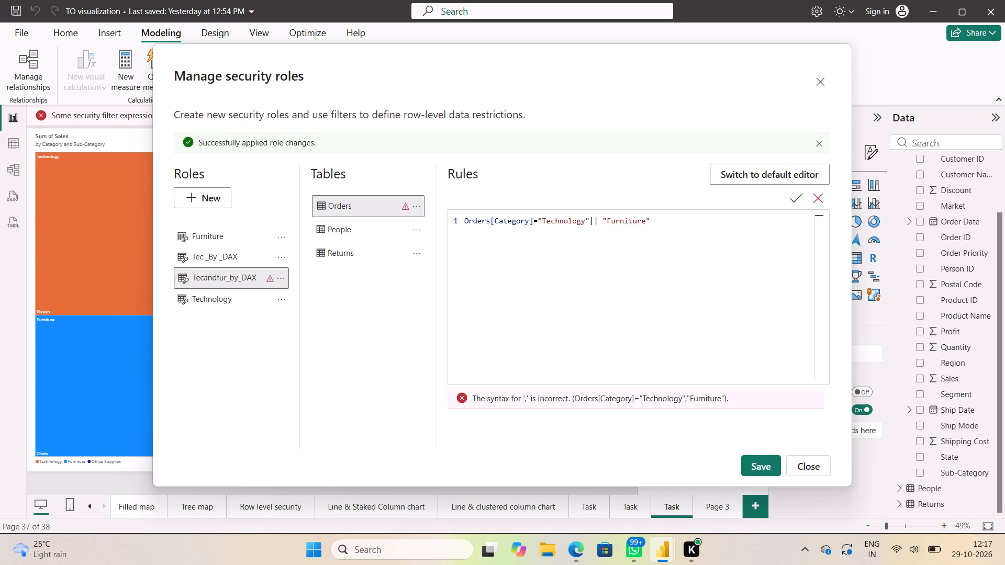
{"action": "left_click", "coordinate": [755, 464]}
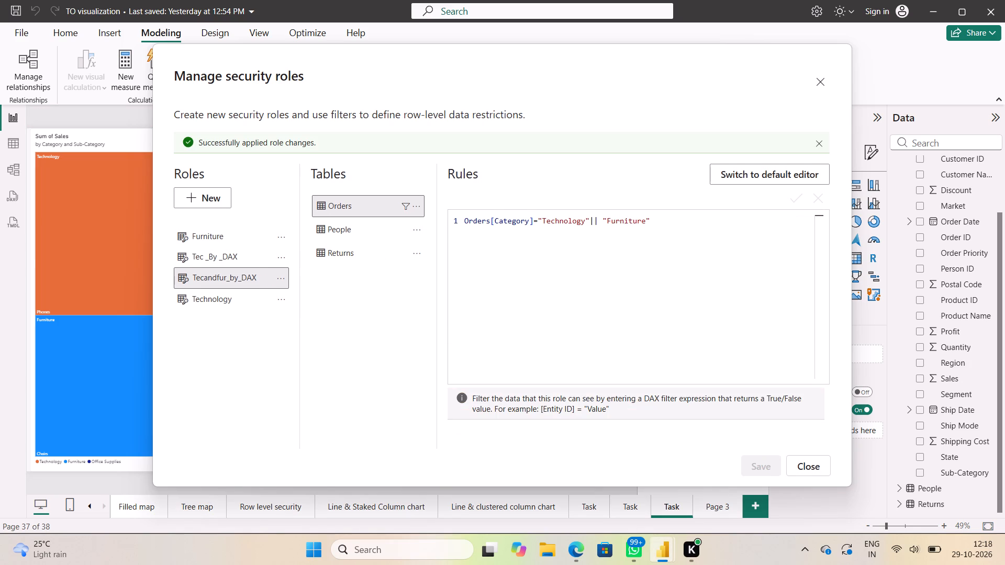
{"action": "left_click", "coordinate": [587, 220]}
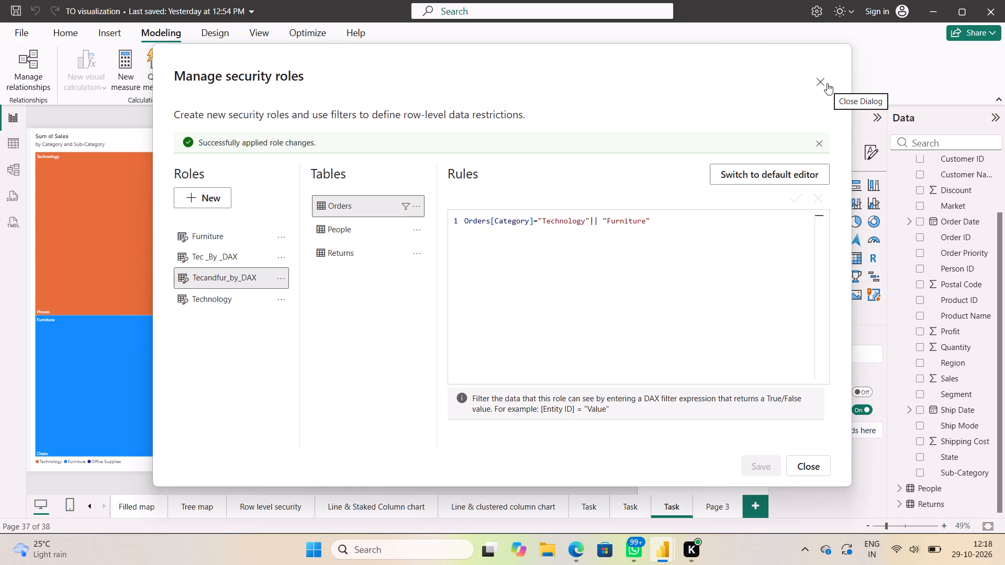
{"action": "left_click", "coordinate": [827, 83]}
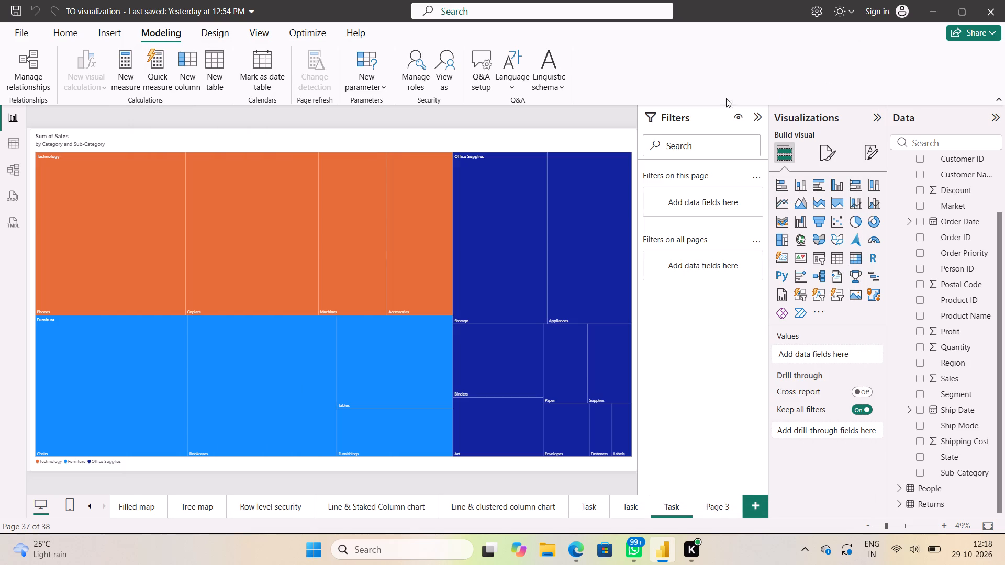
Preview the treemap as the Tecandfur_by_DAX role to check its row-level filter, and stop viewing as that role.
{"action": "left_click", "coordinate": [440, 76]}
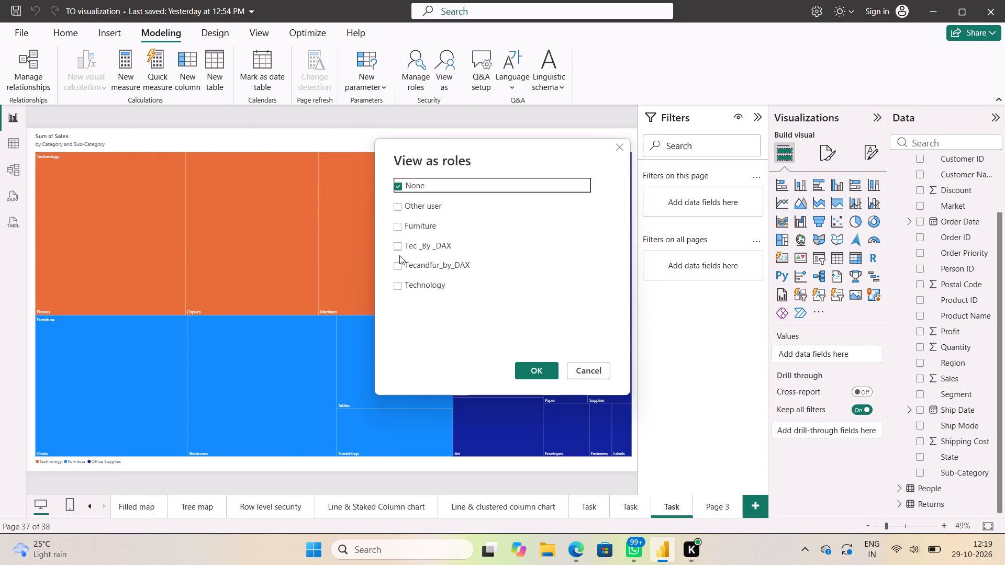
{"action": "left_click", "coordinate": [399, 263]}
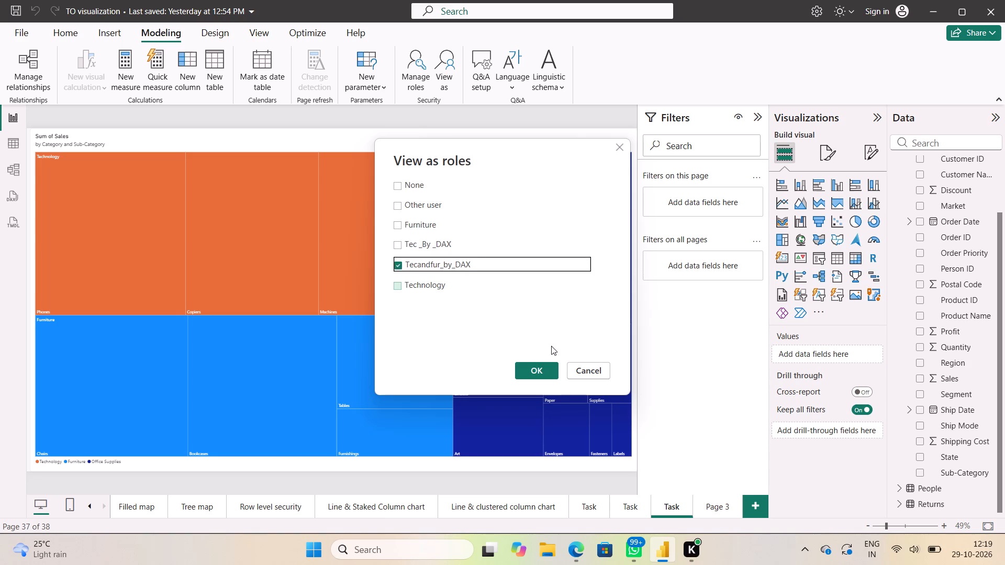
{"action": "left_click", "coordinate": [537, 371]}
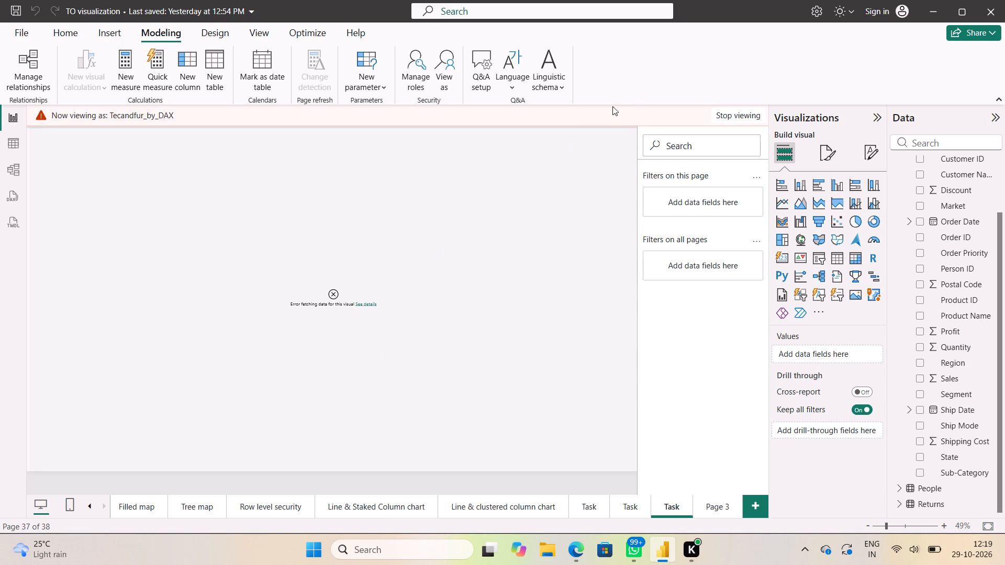
{"action": "left_click", "coordinate": [725, 114]}
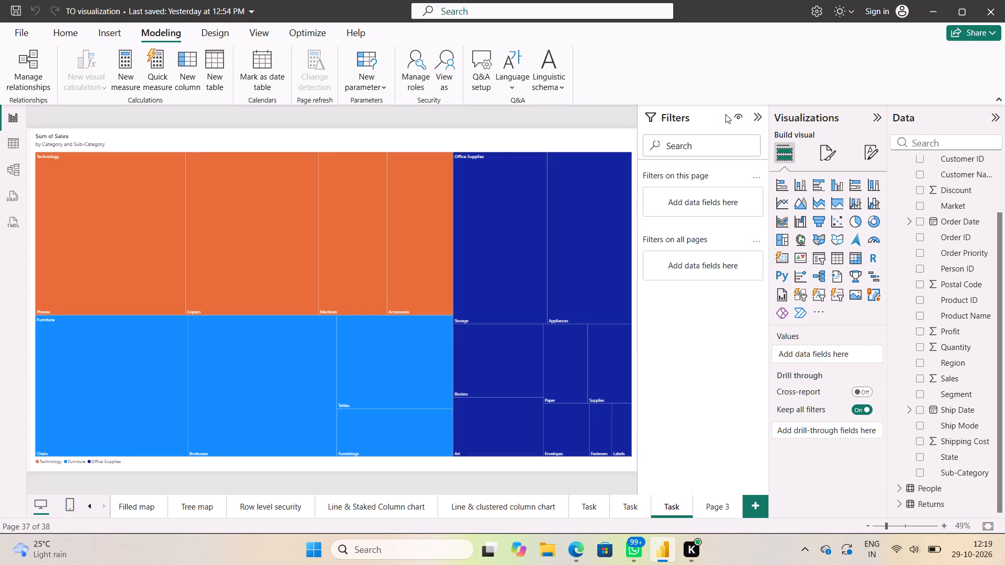
Change the Tecandfur_by_DAX role's Orders filter to Orders[Category]="Technology"|| Orders[Category]="Furniture", save it, and close role management.
{"action": "left_click", "coordinate": [413, 71]}
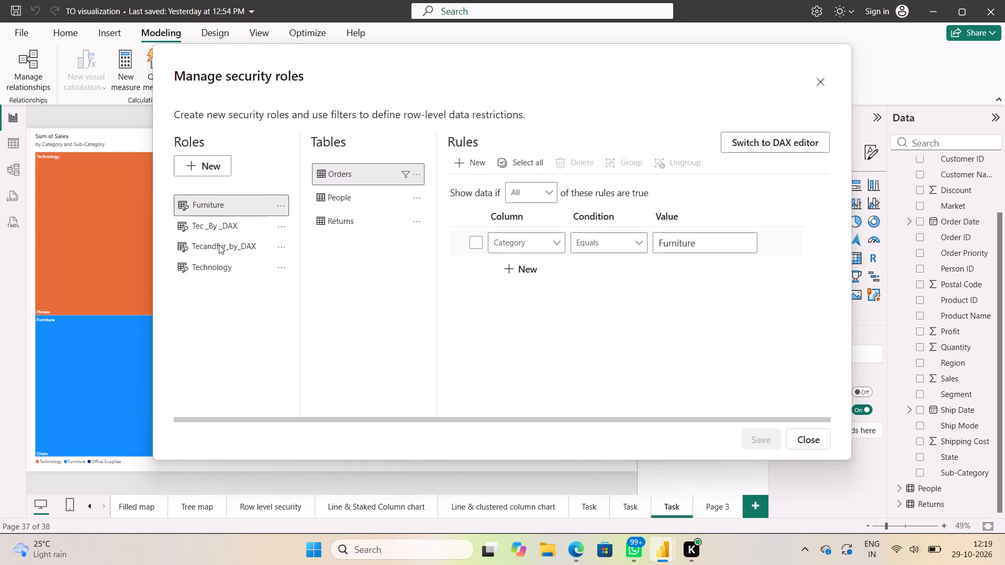
{"action": "left_click", "coordinate": [219, 245]}
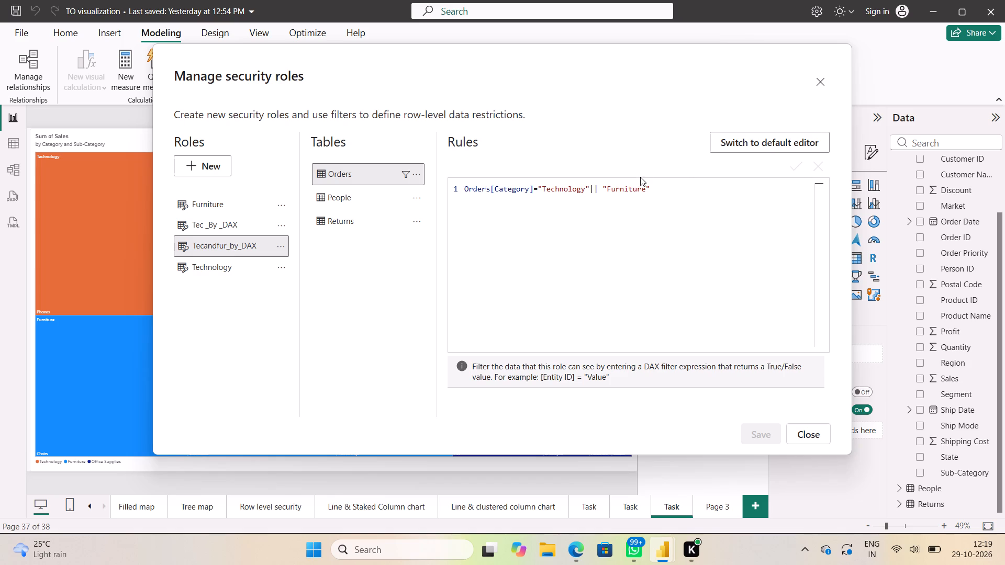
{"action": "left_click", "coordinate": [596, 190]}
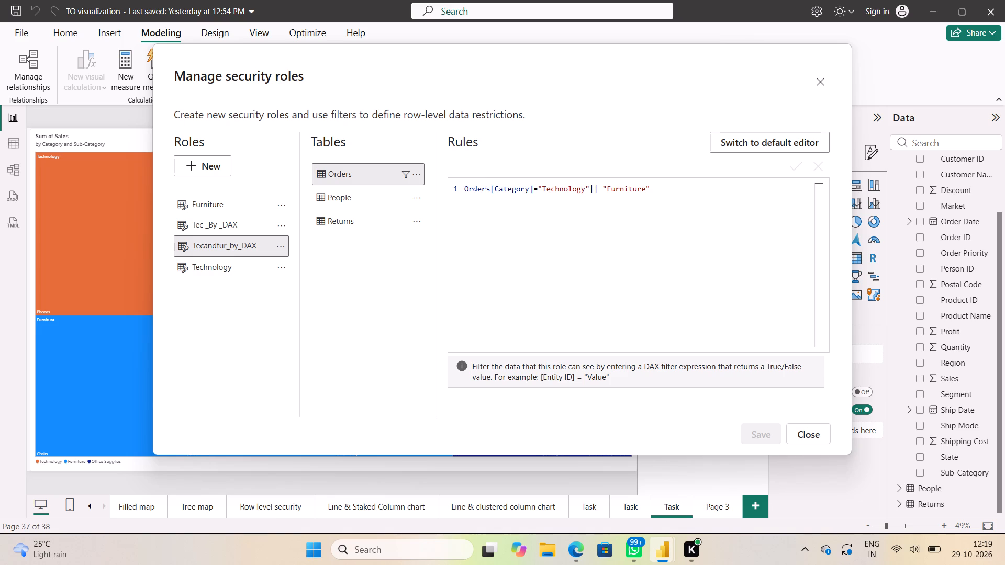
{"action": "left_click", "coordinate": [598, 190]}
{"action": "key", "text": "space"}
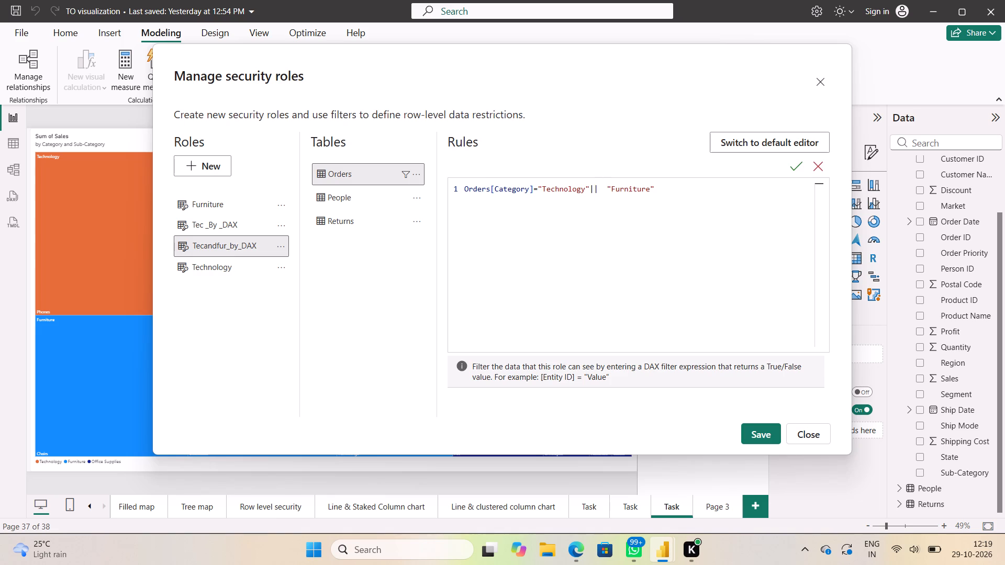
{"action": "type", "text": "cat"}
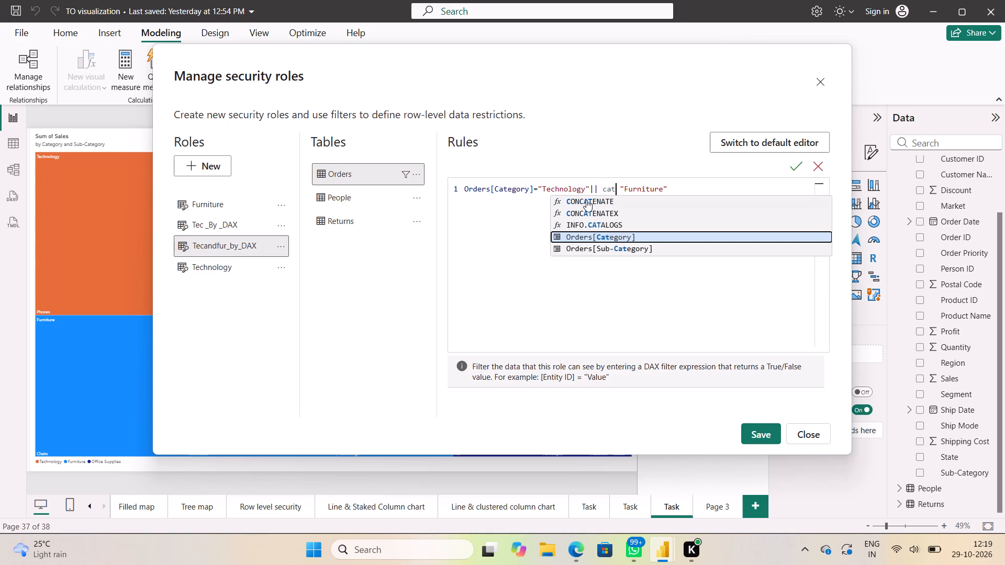
{"action": "double_click", "coordinate": [582, 235]}
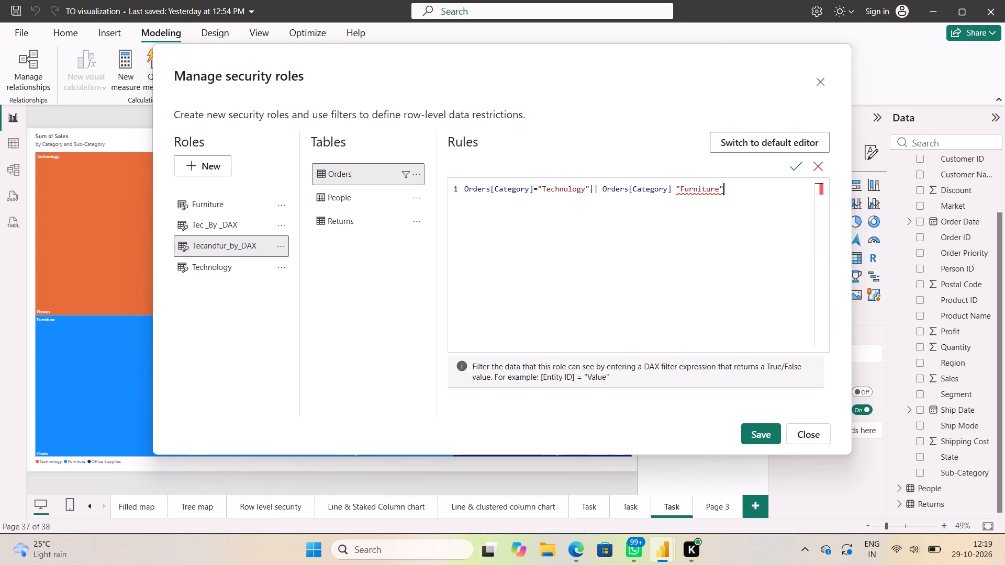
{"action": "left_click", "coordinate": [675, 190]}
{"action": "key", "text": "BackSpace"}
{"action": "key", "text": "equal"}
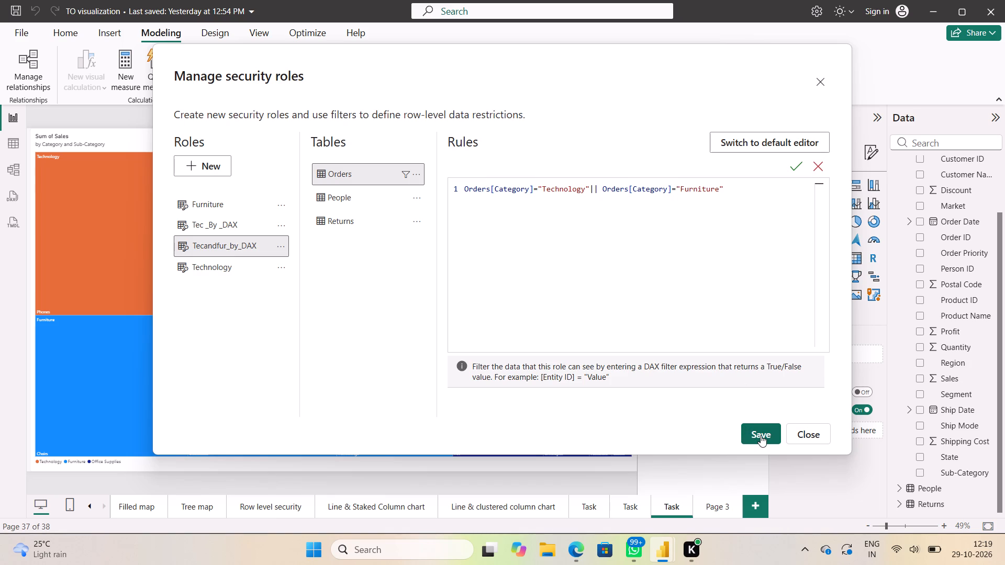
{"action": "left_click", "coordinate": [761, 435]}
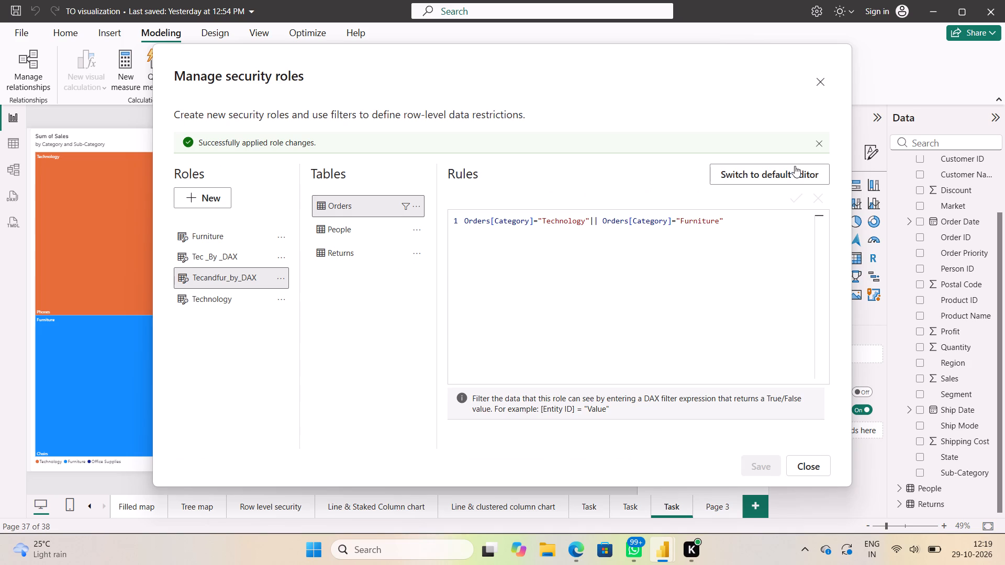
{"action": "left_click", "coordinate": [811, 469]}
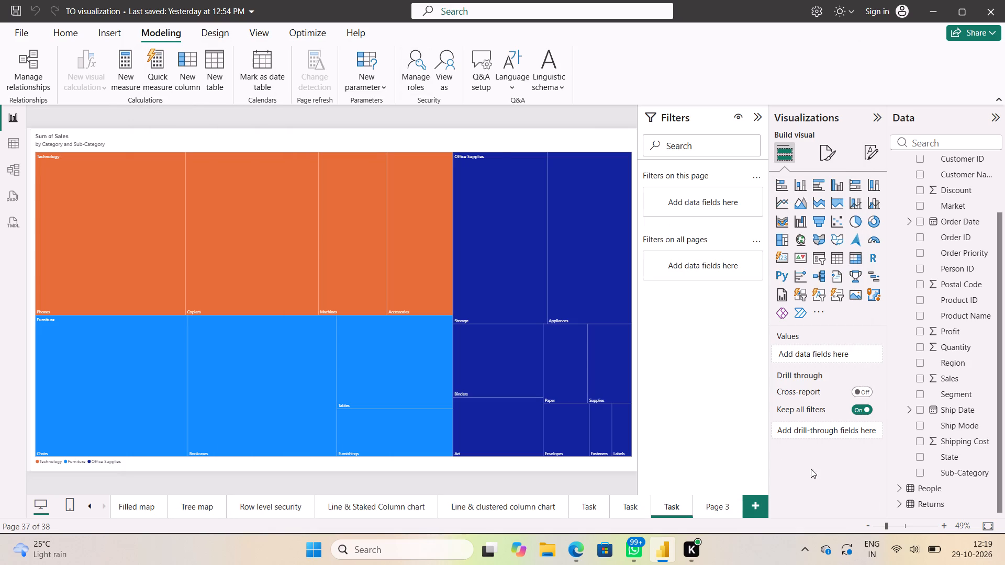
Preview the treemap as the Tecandfur_by_DAX role to check the corrected Technology and Furniture filter.
{"action": "left_click", "coordinate": [447, 74]}
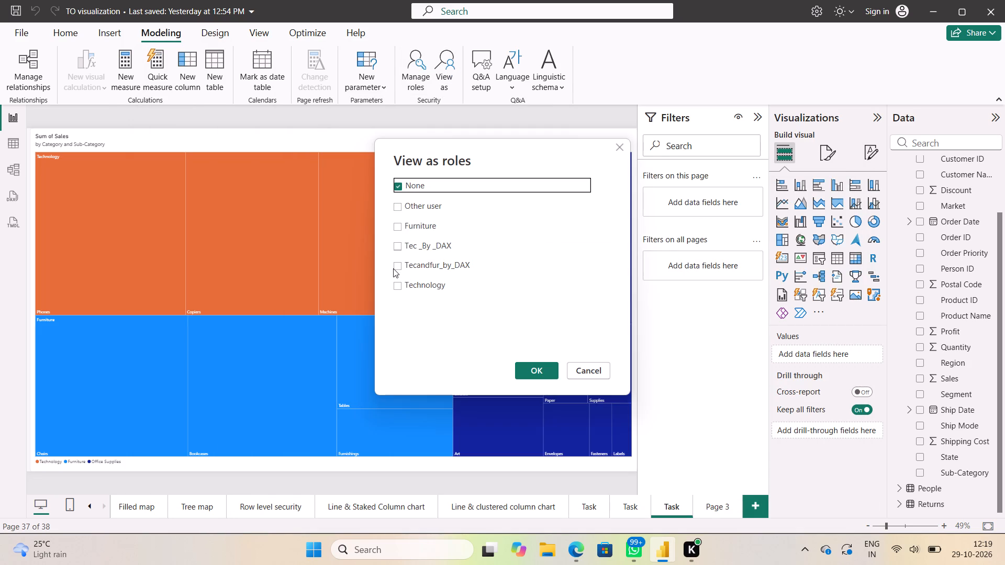
{"action": "left_click", "coordinate": [398, 266]}
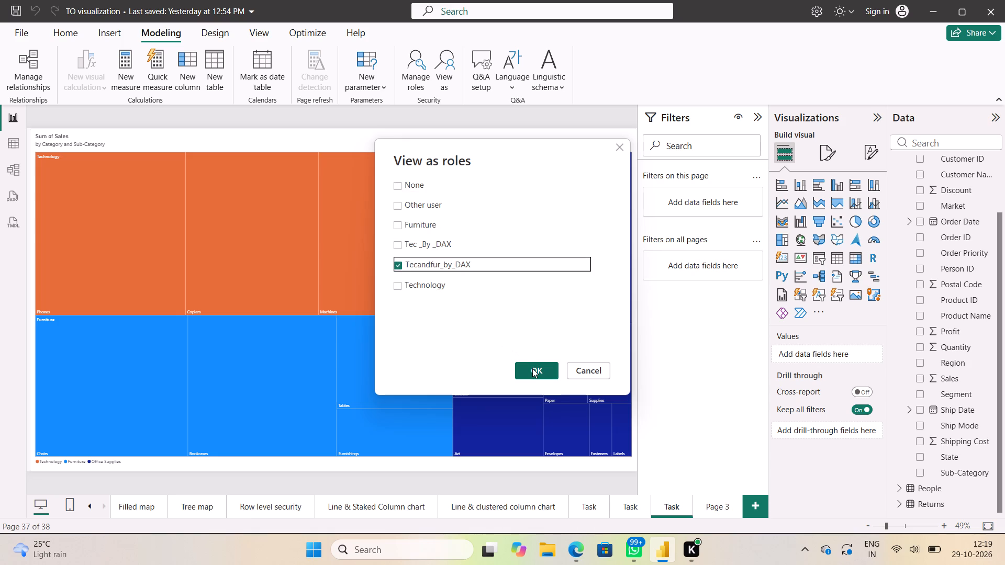
{"action": "left_click", "coordinate": [532, 368]}
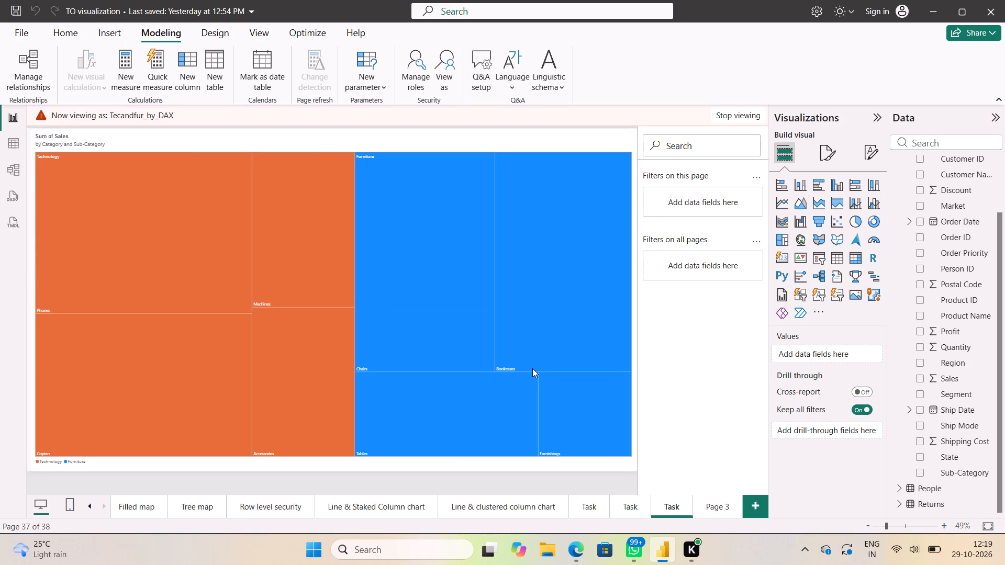
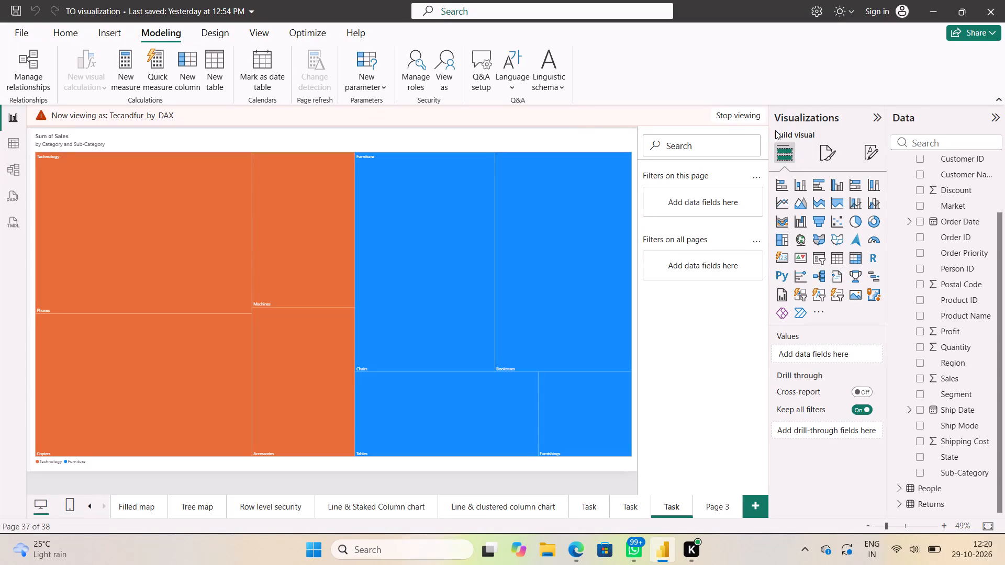
Stop viewing the report as the Tecandfur_by_DAX role.
{"action": "left_click", "coordinate": [743, 116]}
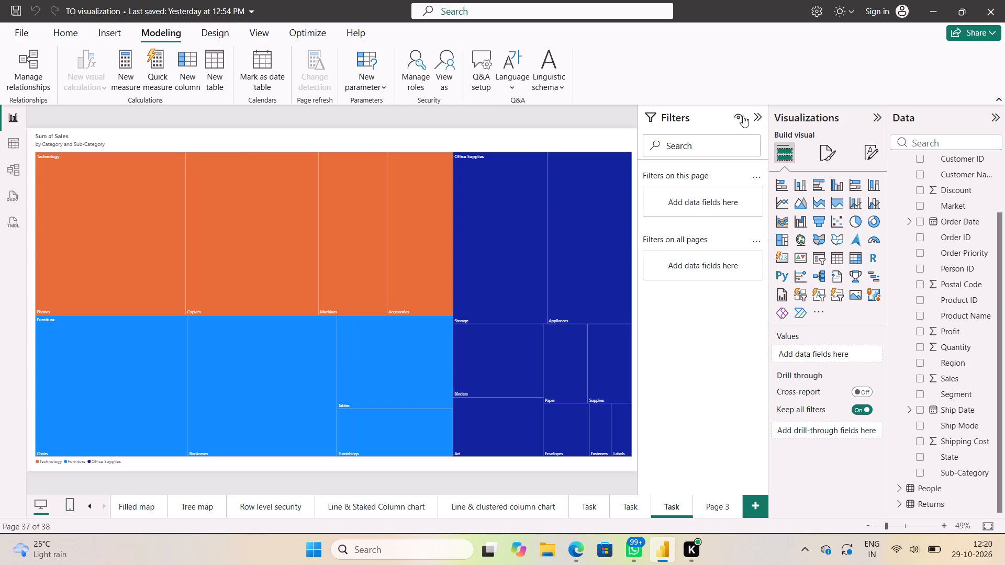
{"action": "left_click", "coordinate": [743, 116]}
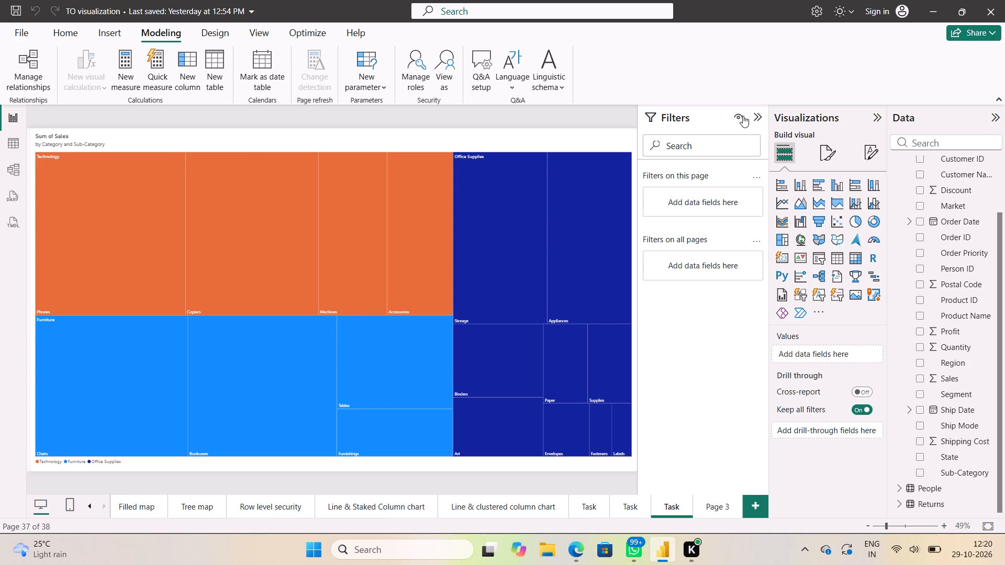
{"action": "right_click", "coordinate": [743, 116]}
{"action": "right_click", "coordinate": [743, 116]}
Rename the current treemap report page as Row level security by DAX.
{"action": "double_click", "coordinate": [672, 509]}
{"action": "key", "text": "BackSpace"}
{"action": "key", "text": "BackSpace"}
{"action": "key", "text": "BackSpace"}
{"action": "key", "text": "BackSpace"}
{"action": "key", "text": "BackSpace"}
{"action": "key", "text": "BackSpace"}
{"action": "key", "text": "BackSpace"}
{"action": "key", "text": "BackSpace"}
{"action": "key", "text": "BackSpace"}
{"action": "key", "text": "BackSpace"}
{"action": "key", "text": "o"}
{"action": "type", "text": "w le"}
{"action": "type", "text": "vel security by"}
{"action": "key", "text": "space"}
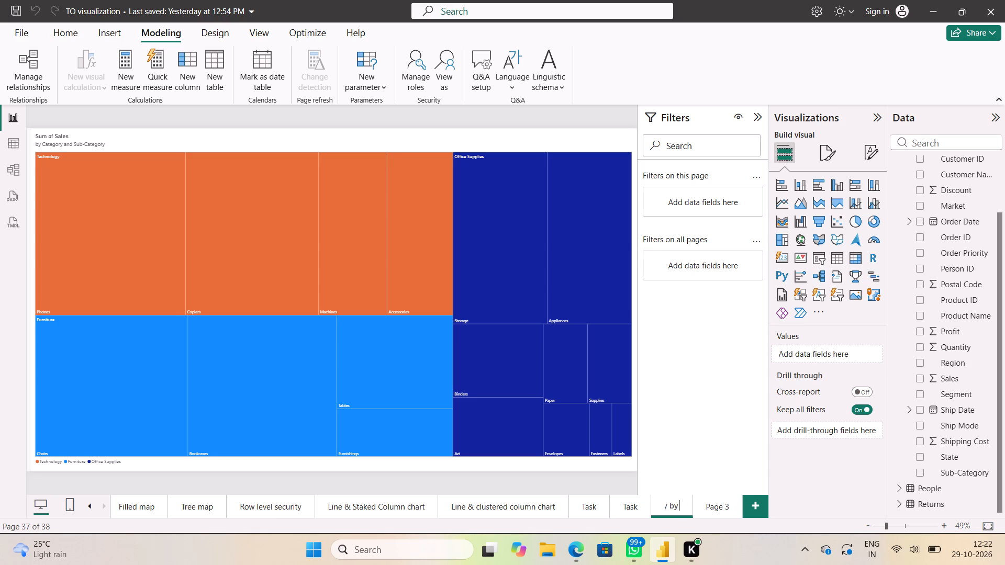
{"action": "key", "text": "d"}
{"action": "type", "text": "AX"}
{"action": "key", "text": "Return"}
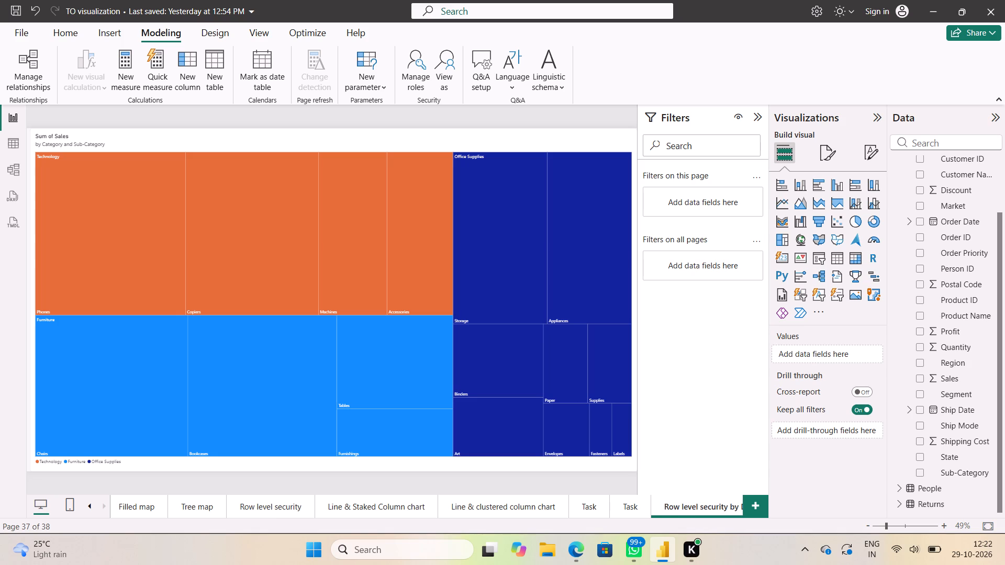
Add a gauge visual to Page 3 and enlarge it to fill the whole page canvas.
{"action": "scroll", "coordinate": [711, 508], "scroll_direction": "left", "scroll_amount": 4}
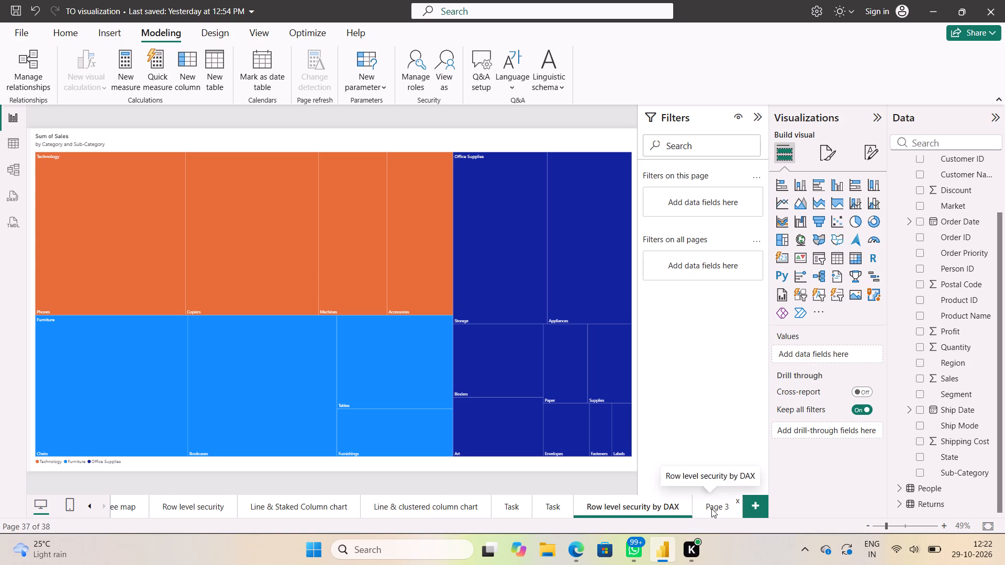
{"action": "left_click", "coordinate": [717, 505]}
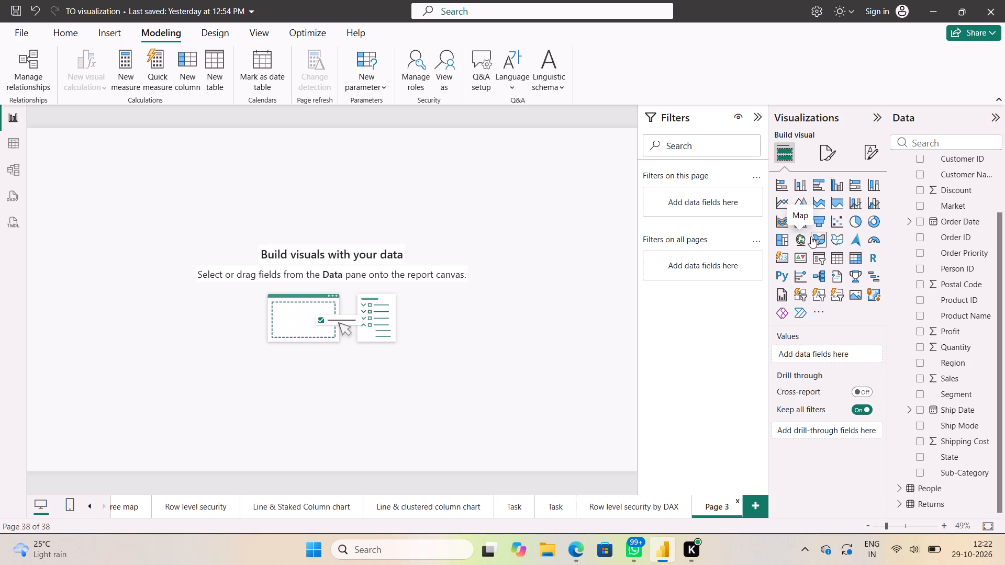
{"action": "double_click", "coordinate": [872, 239]}
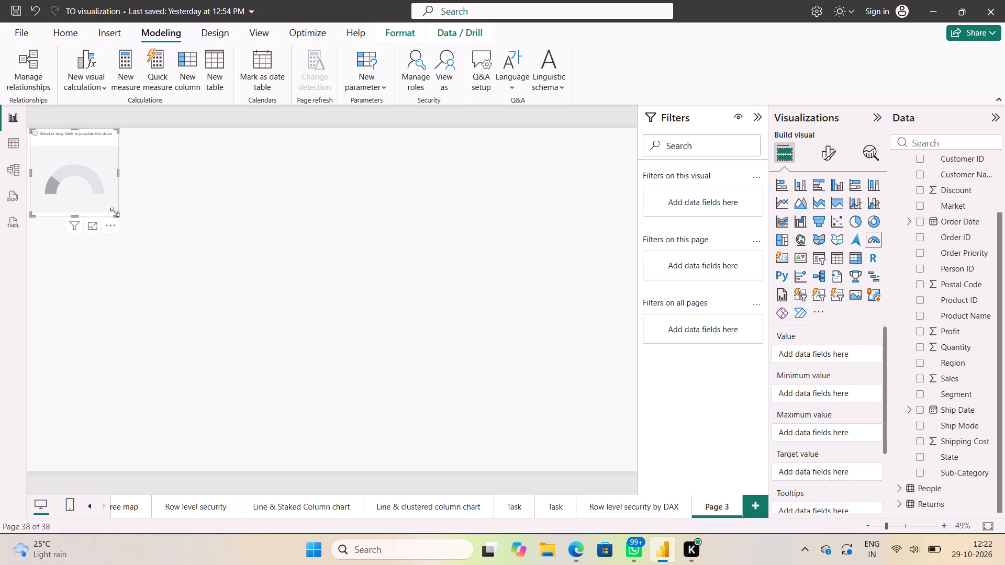
{"action": "left_click_drag", "start_coordinate": [115, 212], "coordinate": [489, 389]}
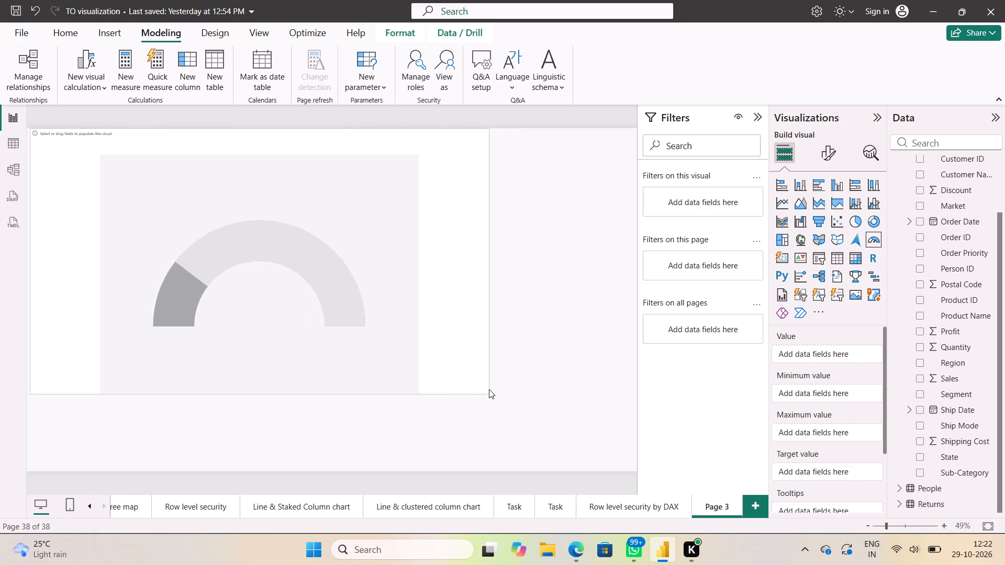
{"action": "left_click_drag", "start_coordinate": [489, 389], "coordinate": [713, 489]}
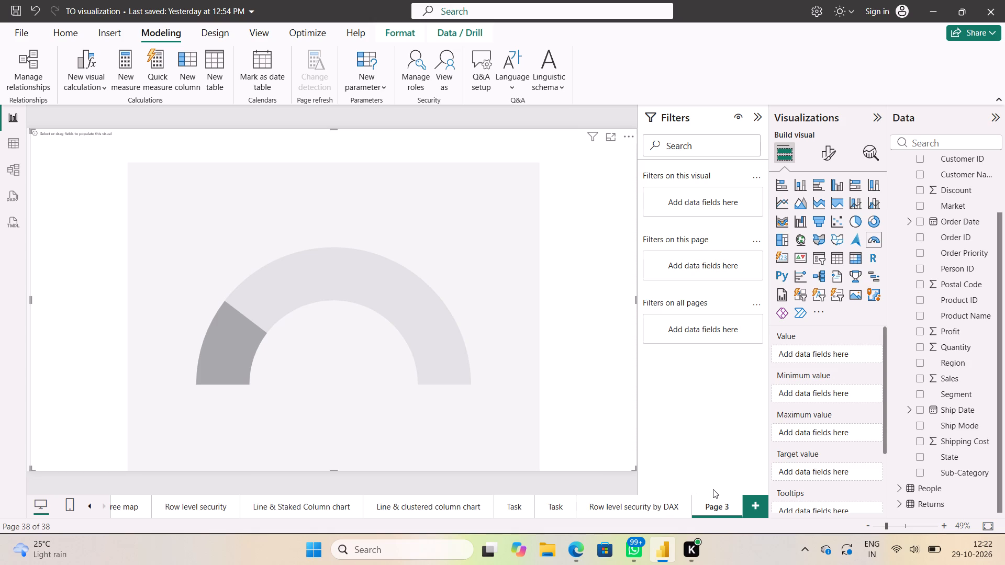
Switch the application's appearance from the light theme to the dark theme.
{"action": "left_click", "coordinate": [839, 14]}
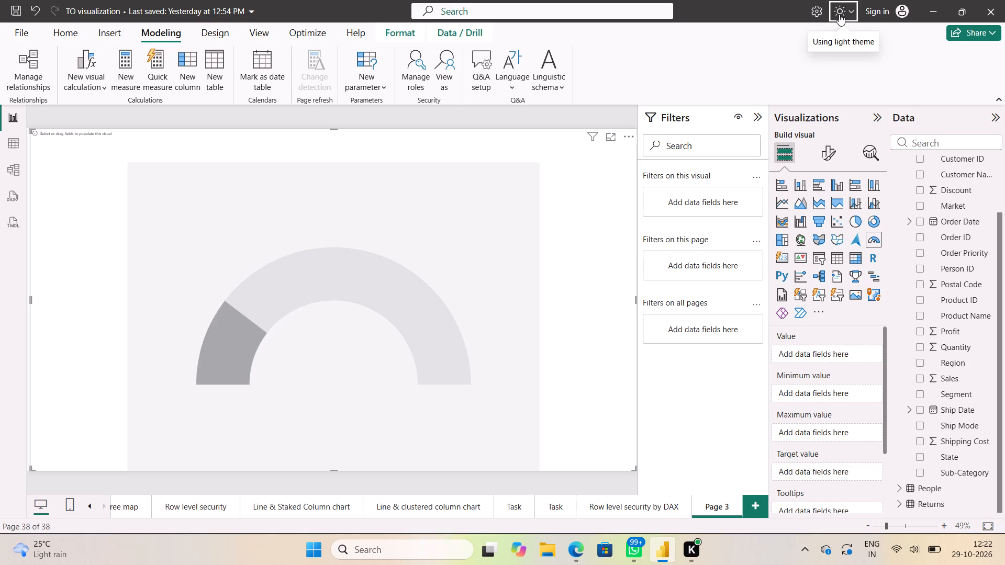
{"action": "left_click", "coordinate": [852, 59]}
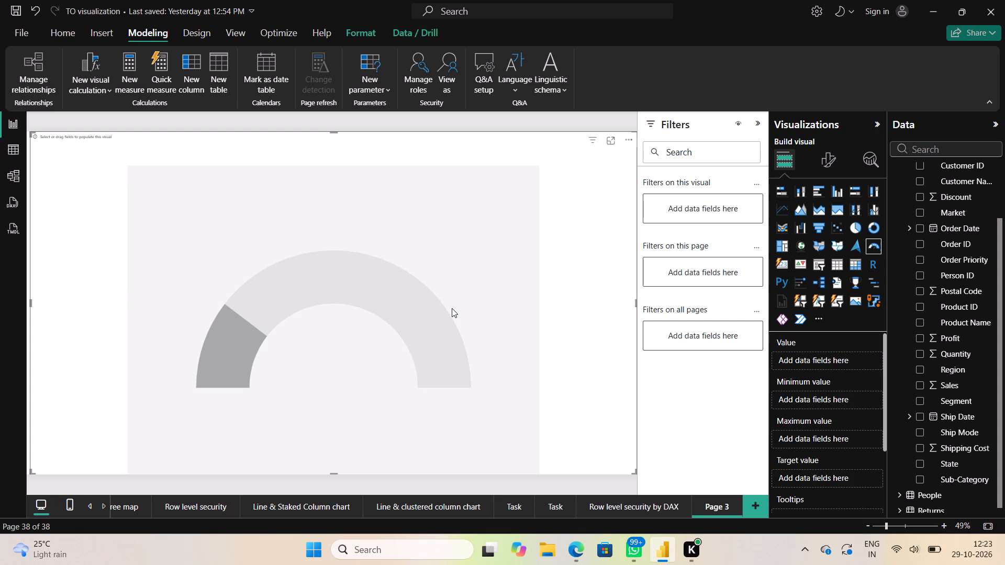
Shift the gauge slightly toward the page's left edge and assign the Sales field as its value.
{"action": "left_click_drag", "start_coordinate": [452, 308], "coordinate": [411, 175]}
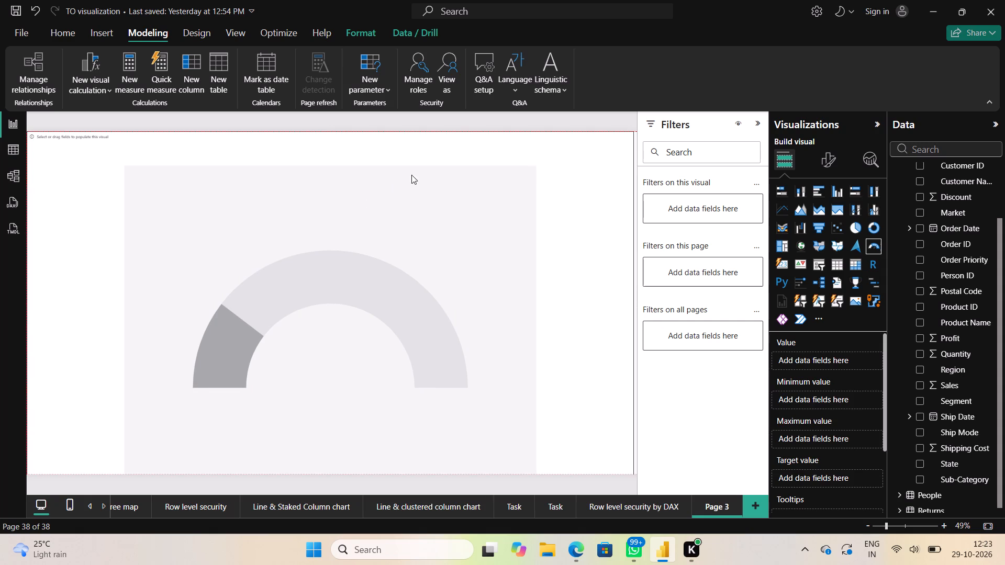
{"action": "left_click_drag", "start_coordinate": [411, 175], "coordinate": [423, 178]}
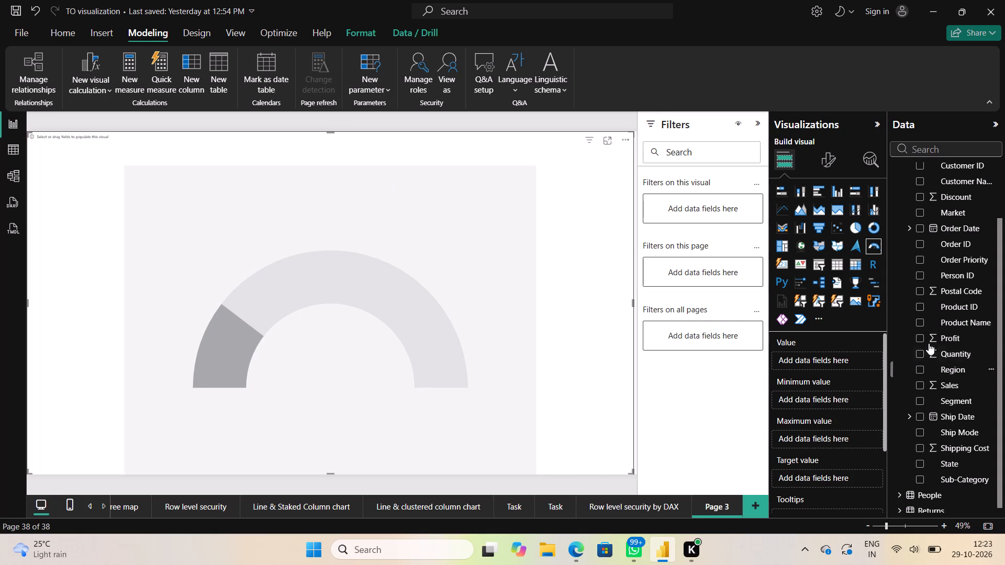
{"action": "left_click", "coordinate": [919, 381]}
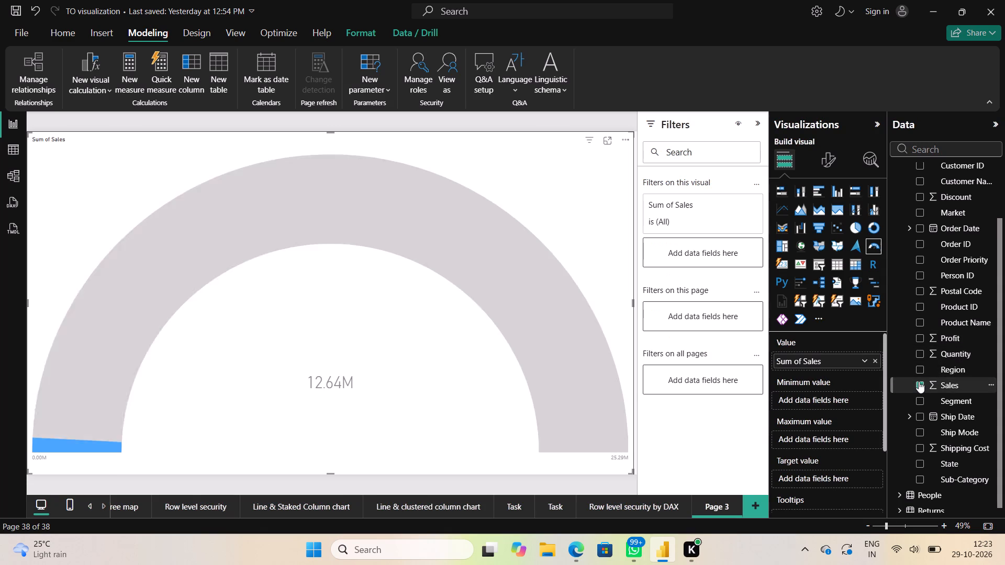
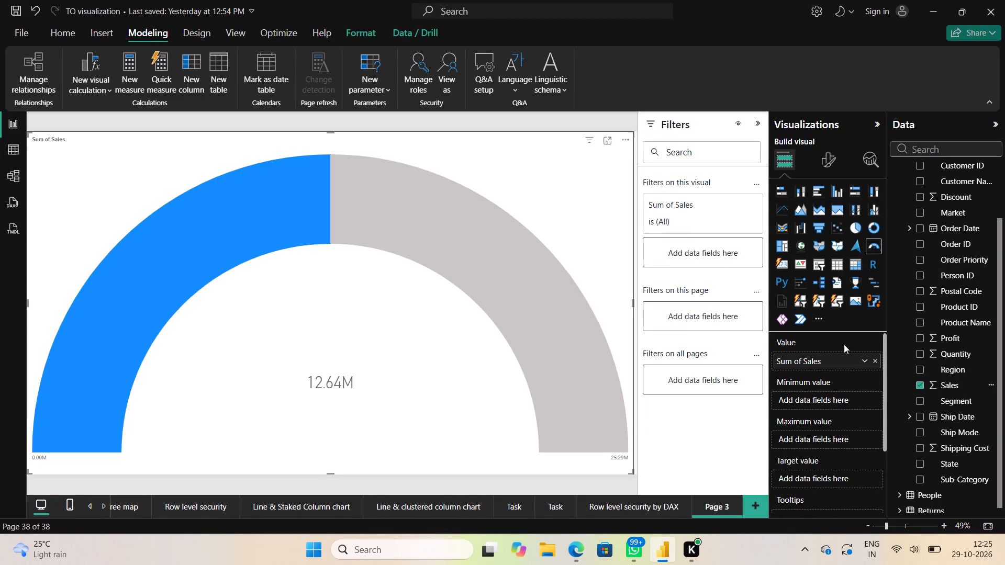
Create a new measure in the Orders table defined as Target = 10000.
{"action": "right_click", "coordinate": [832, 334]}
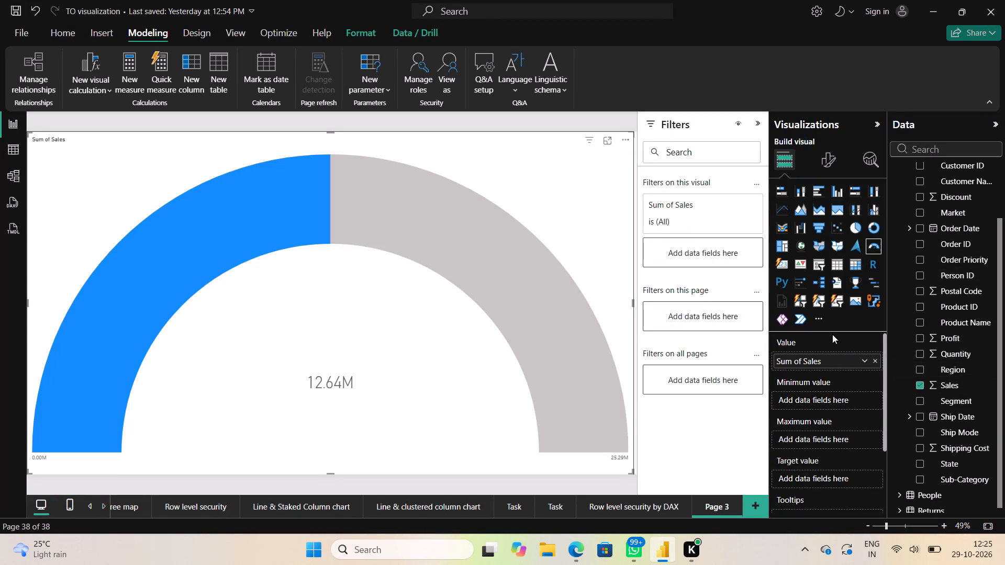
{"action": "right_click", "coordinate": [841, 343]}
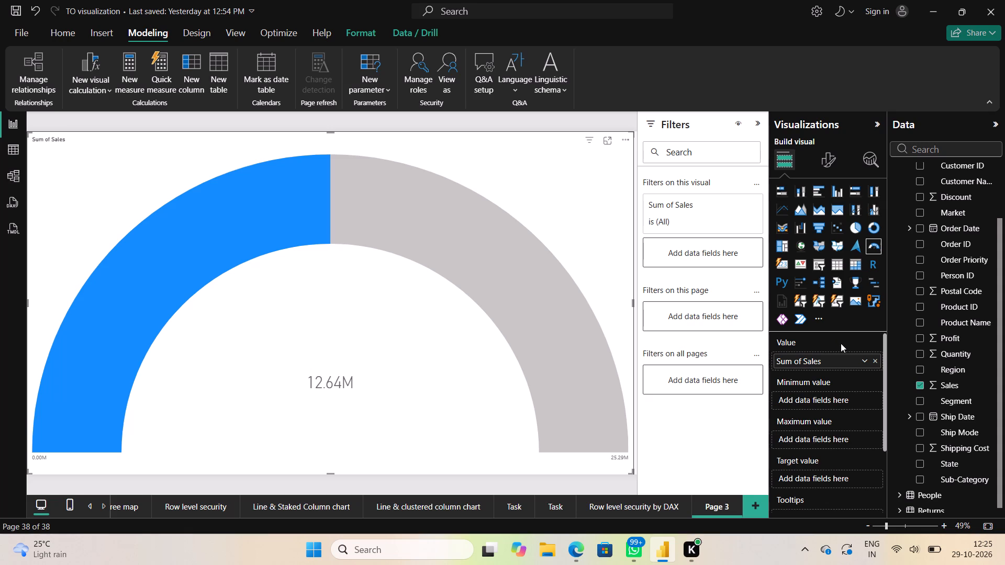
{"action": "right_click", "coordinate": [844, 380]}
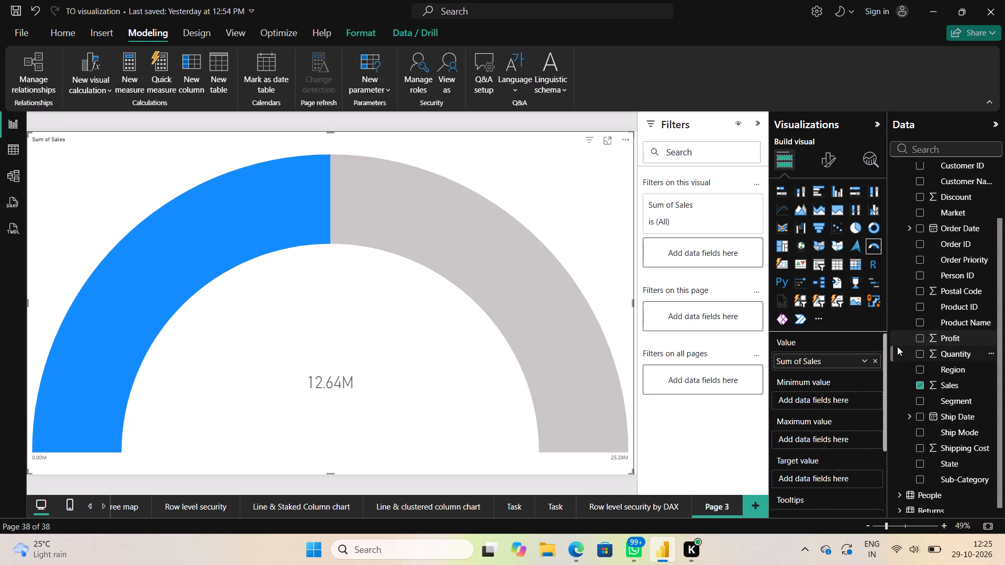
{"action": "right_click", "coordinate": [895, 346]}
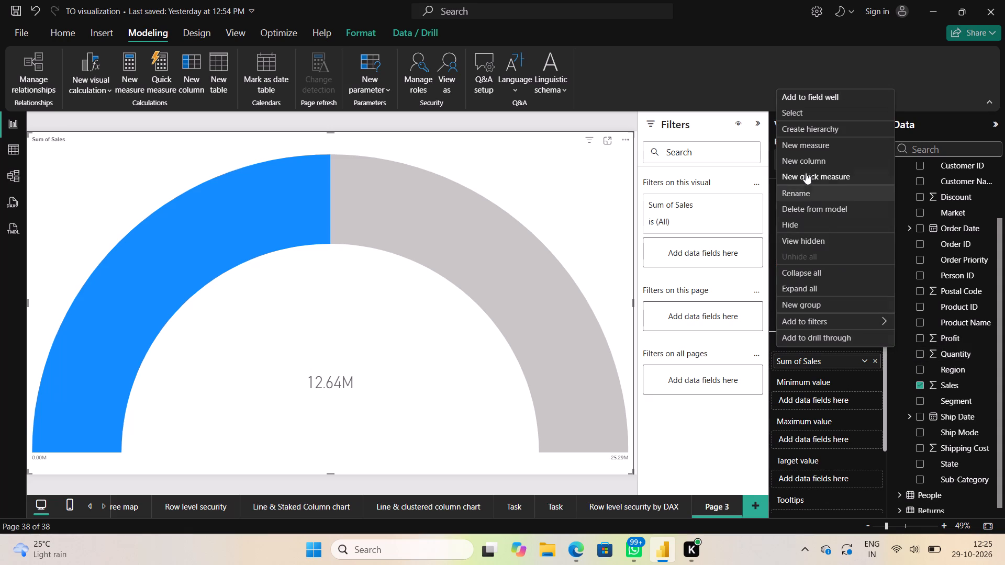
{"action": "left_click", "coordinate": [805, 145]}
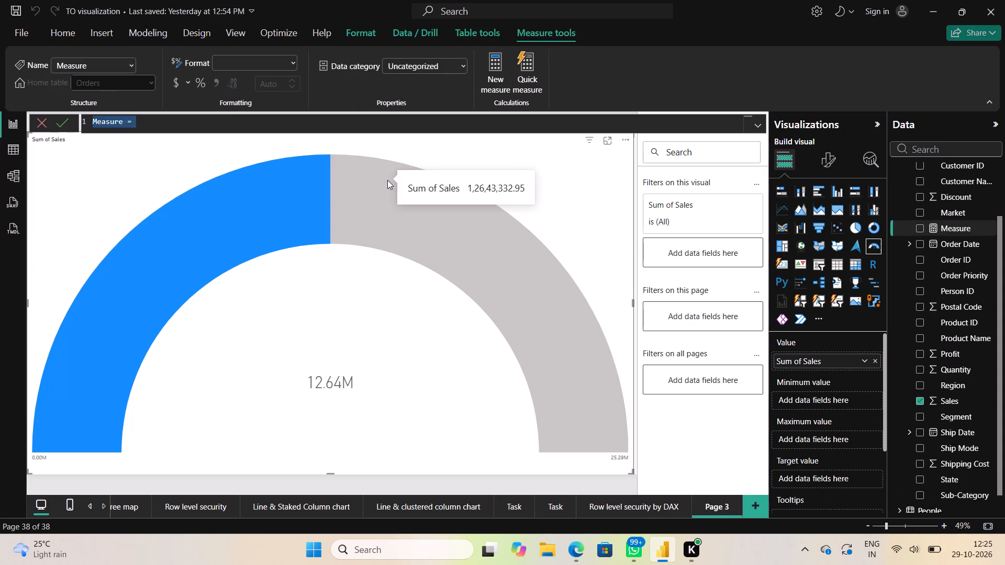
{"action": "key", "text": "t"}
{"action": "type", "text": "ar"}
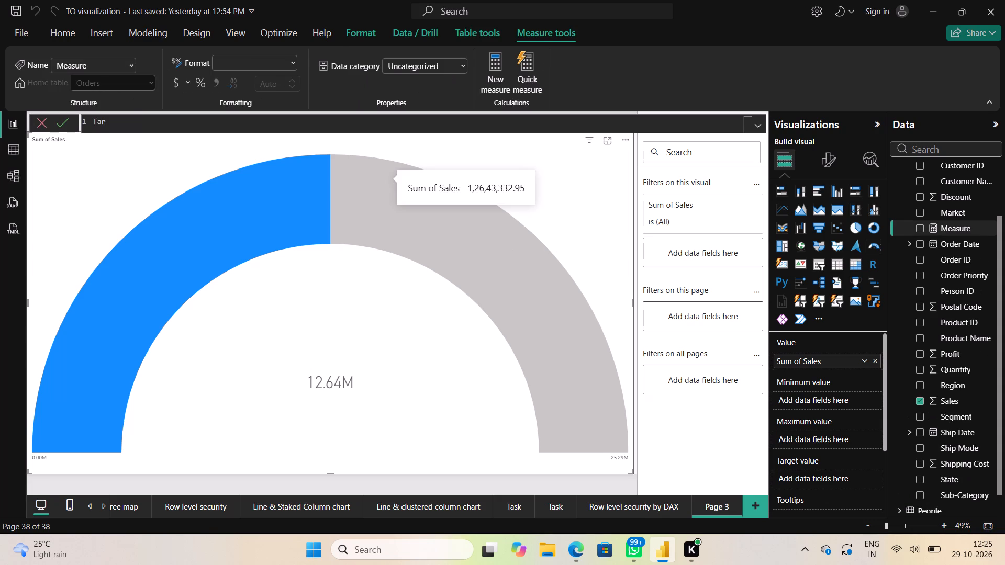
{"action": "key", "text": "g"}
{"action": "type", "text": "et"}
{"action": "key", "text": "equal"}
{"action": "key", "text": "1"}
{"action": "type", "text": "0000"}
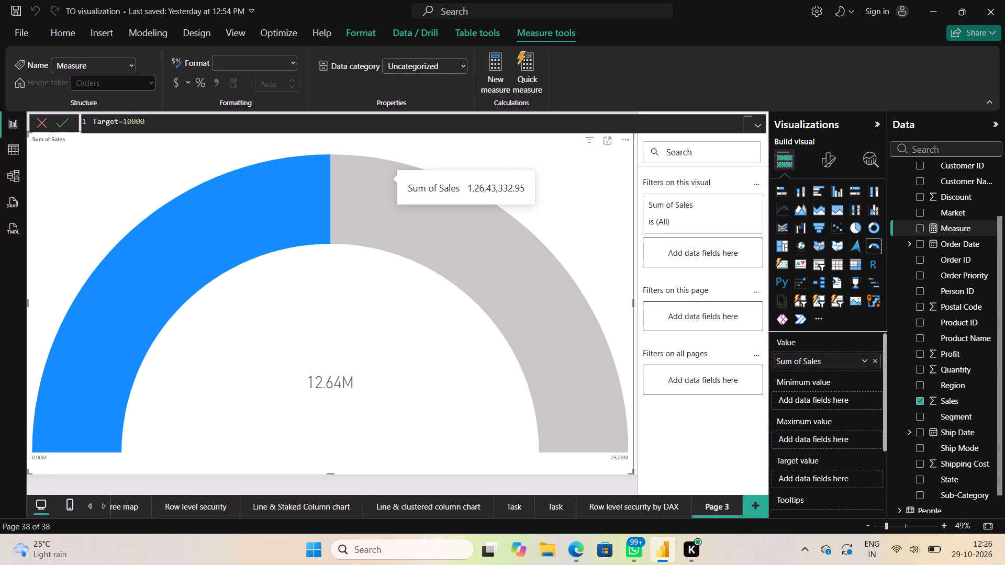
{"action": "key", "text": "Return"}
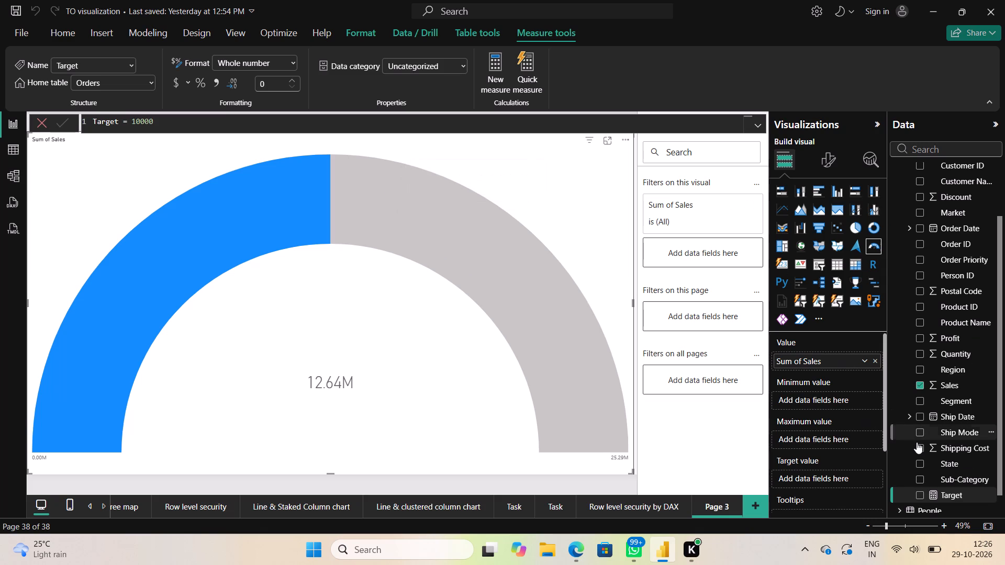
Assign the Target measure as the target value of the Sales gauge on Page 3.
{"action": "scroll", "coordinate": [937, 414], "scroll_direction": "down", "scroll_amount": 4}
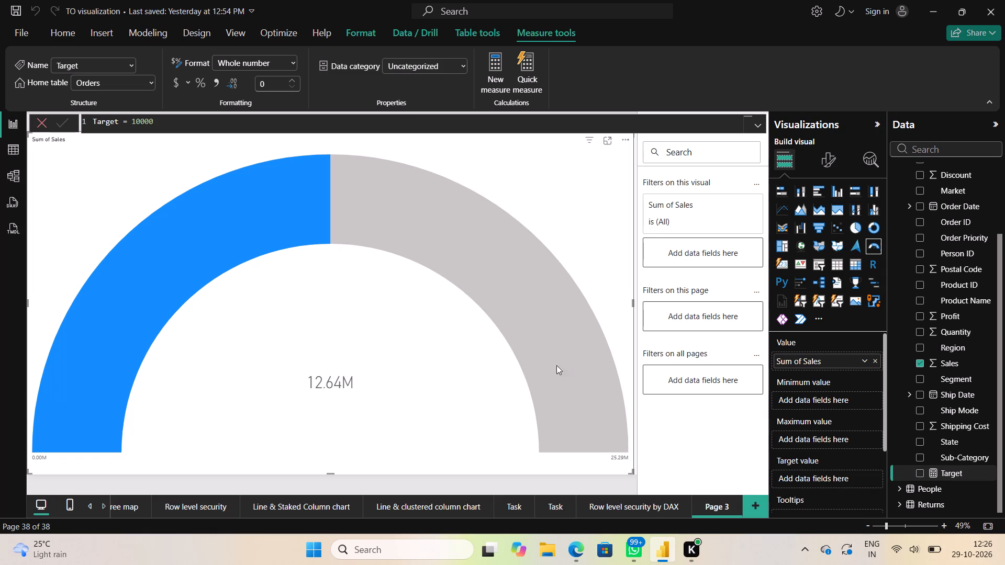
{"action": "left_click", "coordinate": [544, 357]}
{"action": "left_click", "coordinate": [471, 399]}
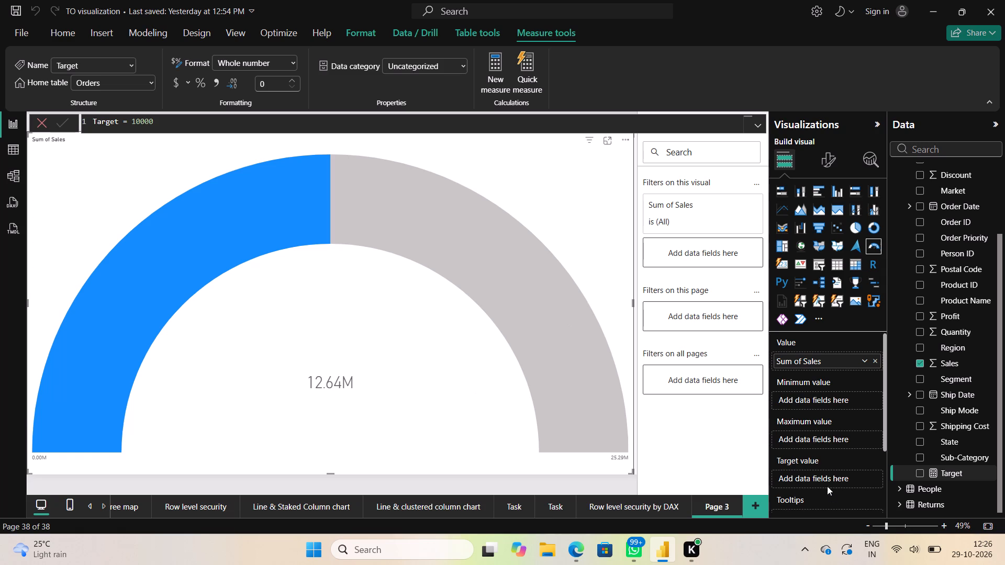
{"action": "scroll", "coordinate": [803, 404], "scroll_direction": "down", "scroll_amount": 1}
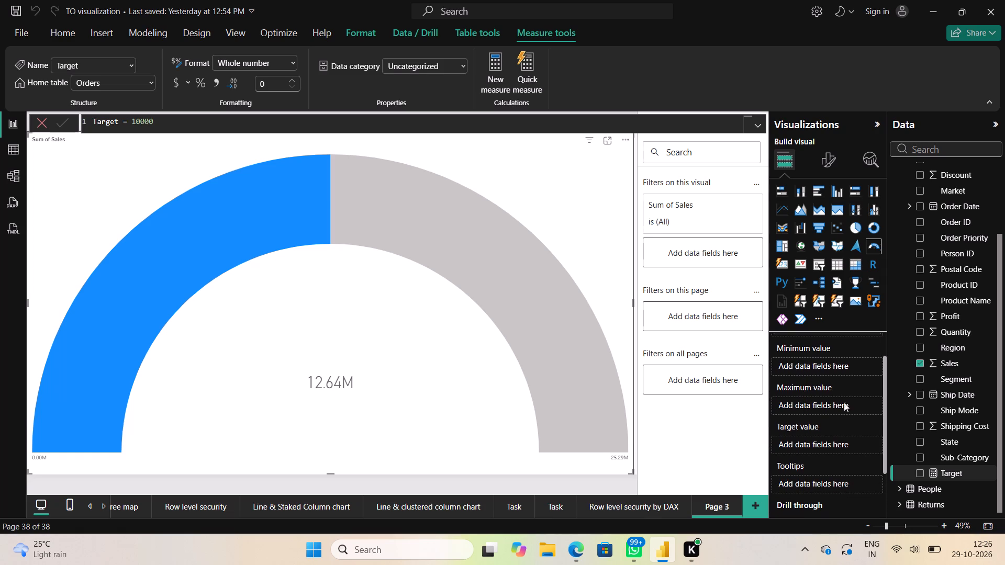
{"action": "left_click_drag", "start_coordinate": [950, 473], "coordinate": [833, 440]}
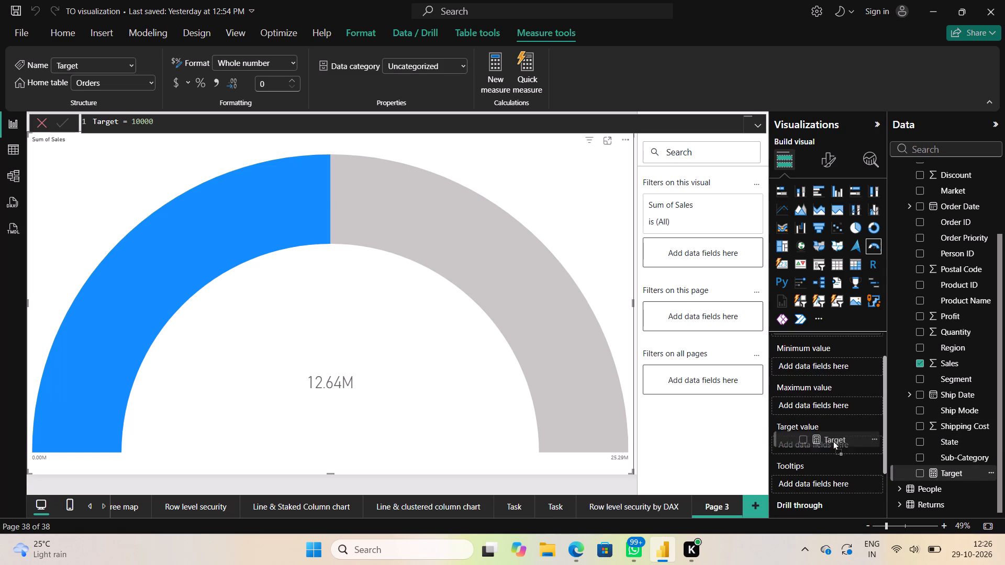
{"action": "left_click_drag", "start_coordinate": [833, 440], "coordinate": [832, 446]}
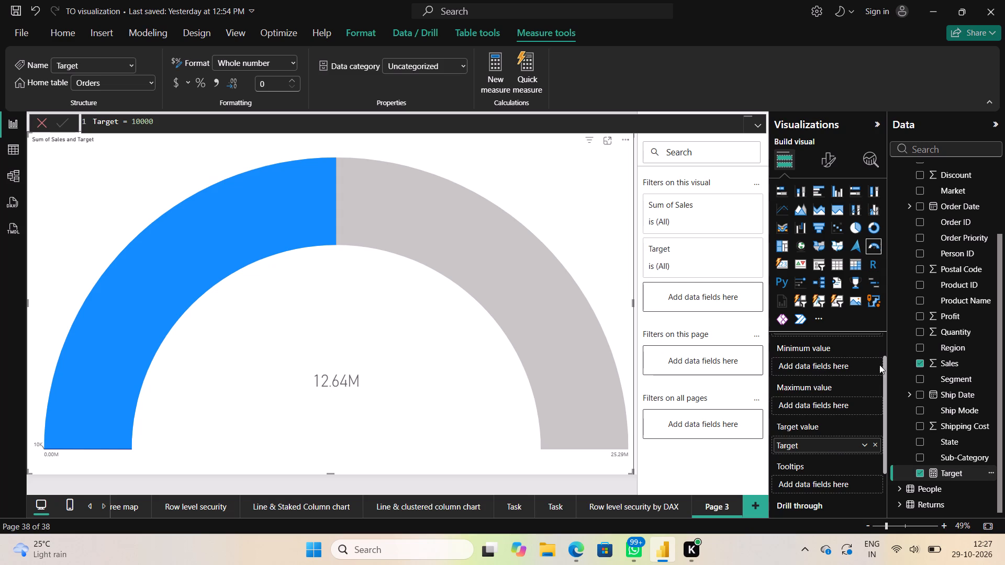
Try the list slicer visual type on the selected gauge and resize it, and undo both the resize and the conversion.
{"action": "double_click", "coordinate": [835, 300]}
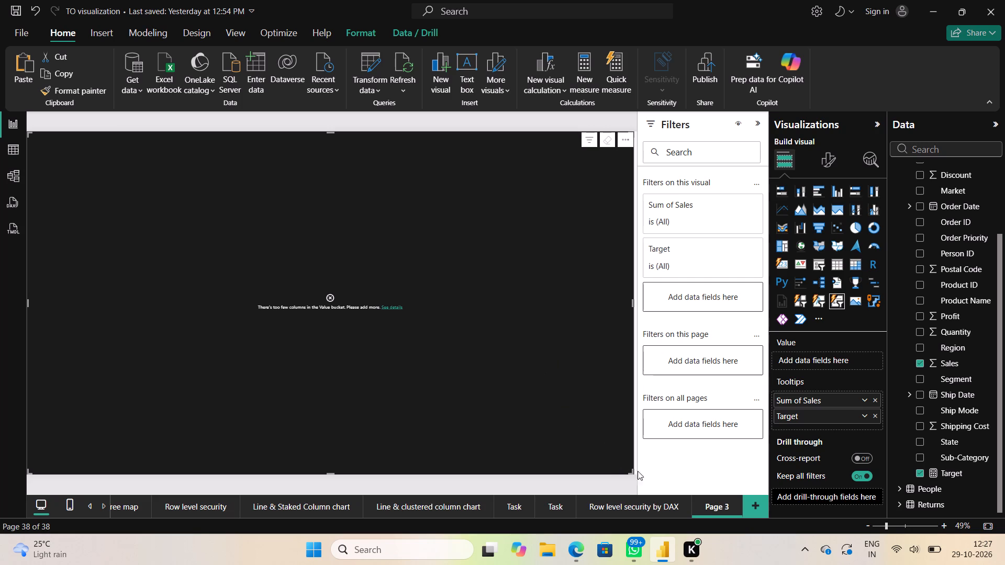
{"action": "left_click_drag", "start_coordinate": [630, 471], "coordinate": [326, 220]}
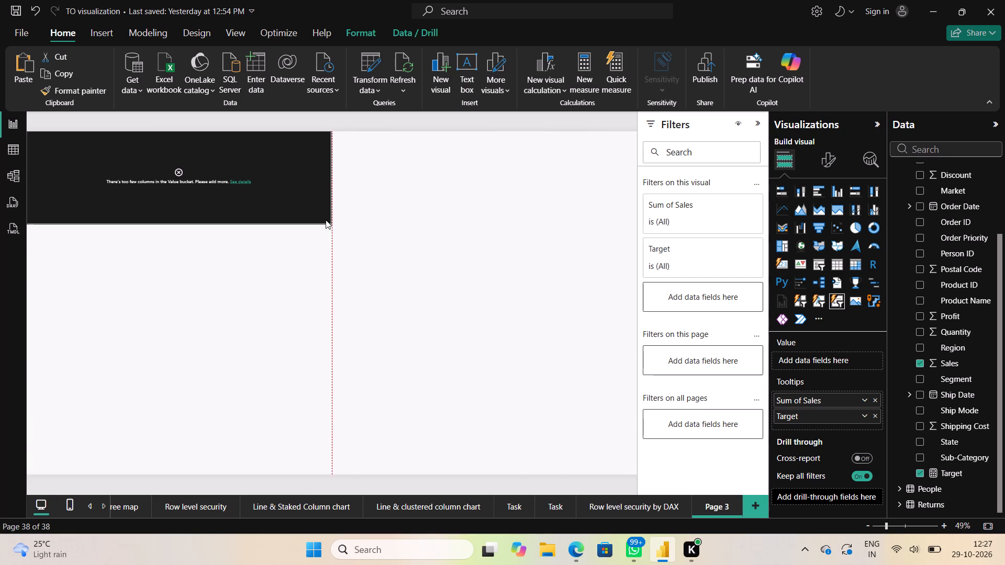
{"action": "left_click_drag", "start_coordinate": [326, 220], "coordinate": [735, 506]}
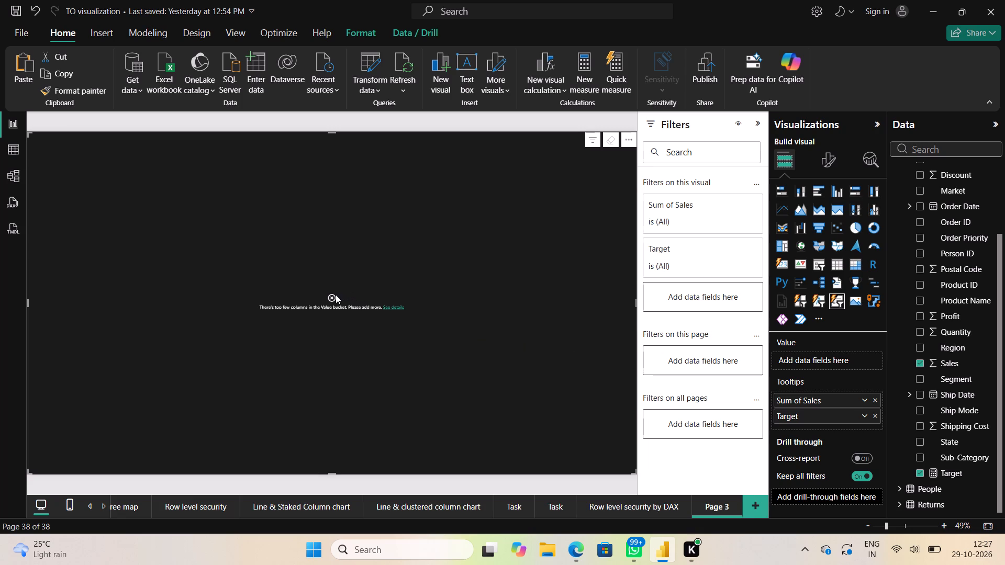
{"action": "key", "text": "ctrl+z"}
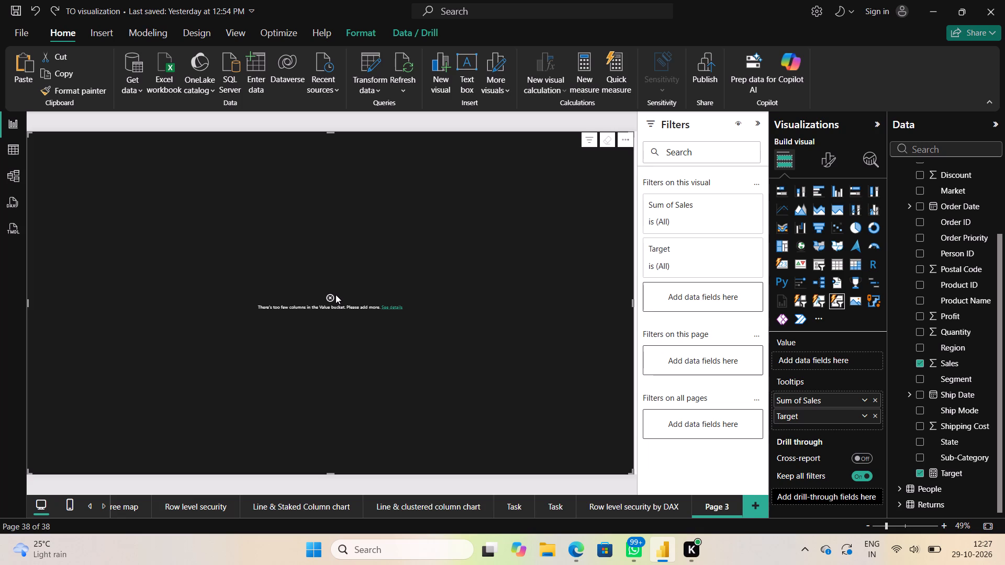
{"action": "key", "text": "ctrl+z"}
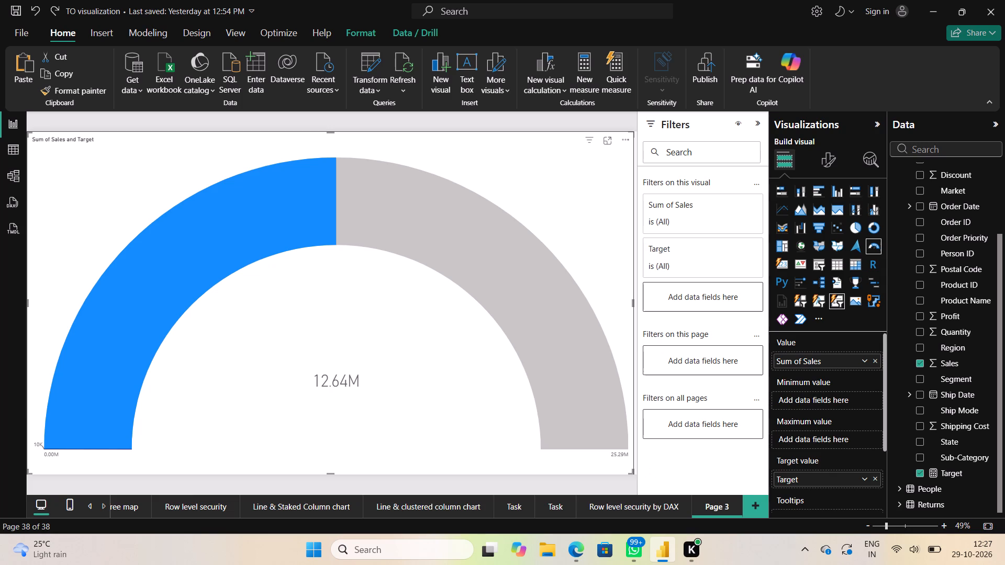
Shrink the gauge toward the page's upper-left corner, leaving free canvas space beside and below it.
{"action": "left_click_drag", "start_coordinate": [632, 472], "coordinate": [295, 325]}
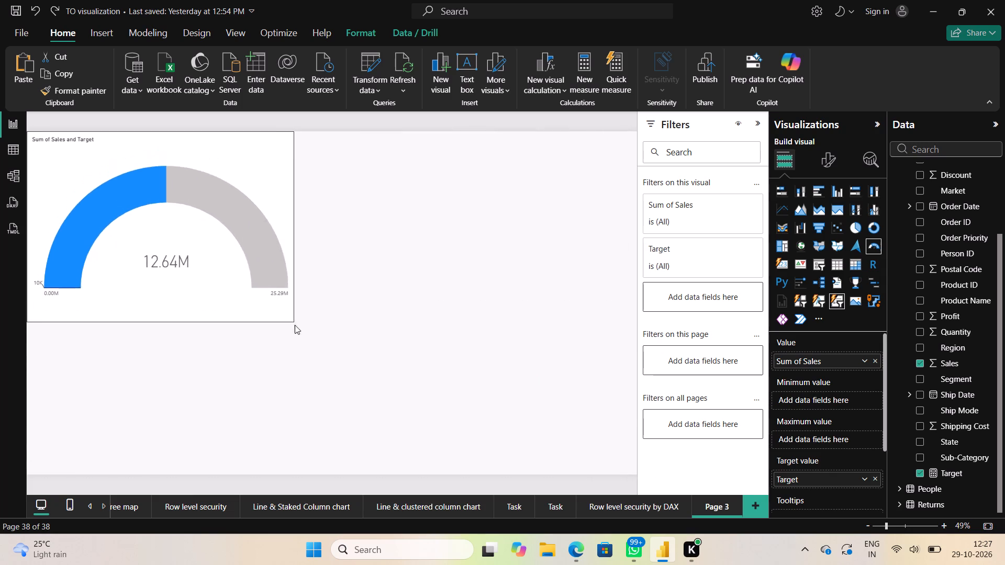
{"action": "left_click_drag", "start_coordinate": [295, 325], "coordinate": [383, 368]}
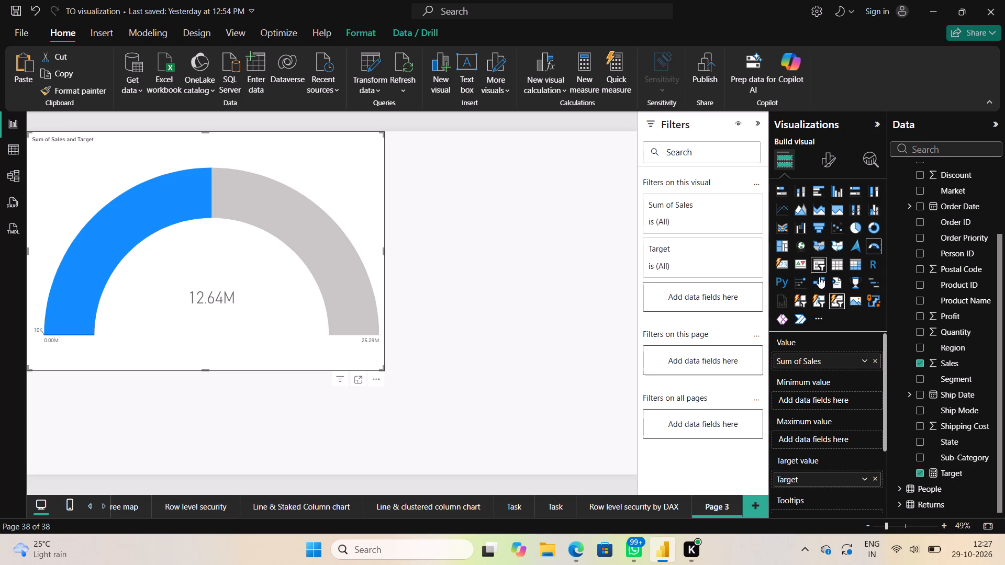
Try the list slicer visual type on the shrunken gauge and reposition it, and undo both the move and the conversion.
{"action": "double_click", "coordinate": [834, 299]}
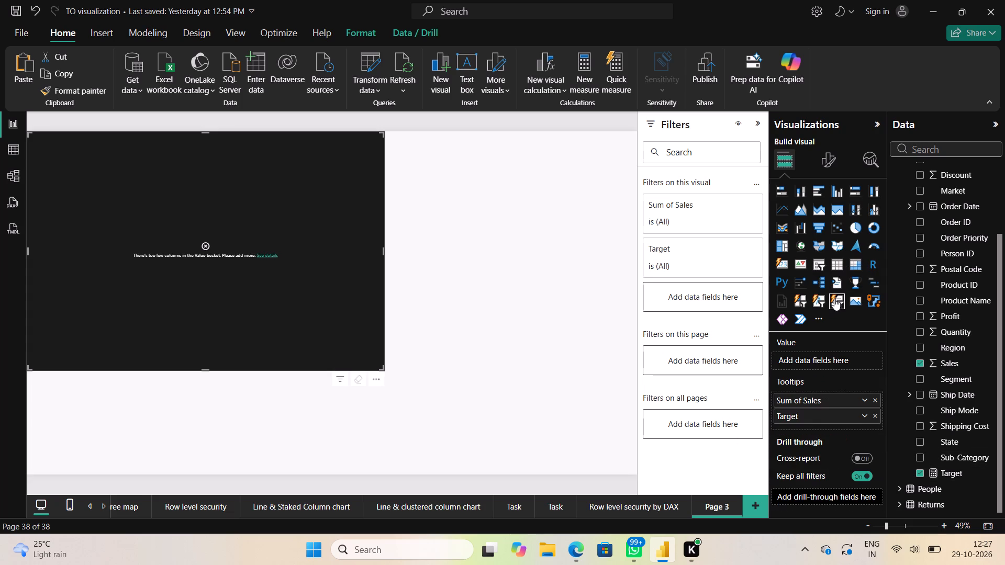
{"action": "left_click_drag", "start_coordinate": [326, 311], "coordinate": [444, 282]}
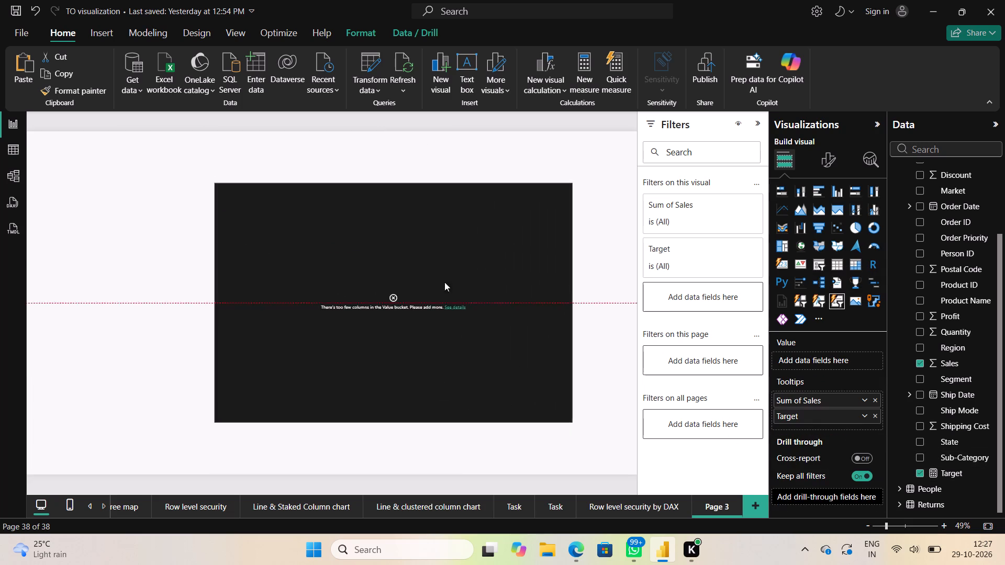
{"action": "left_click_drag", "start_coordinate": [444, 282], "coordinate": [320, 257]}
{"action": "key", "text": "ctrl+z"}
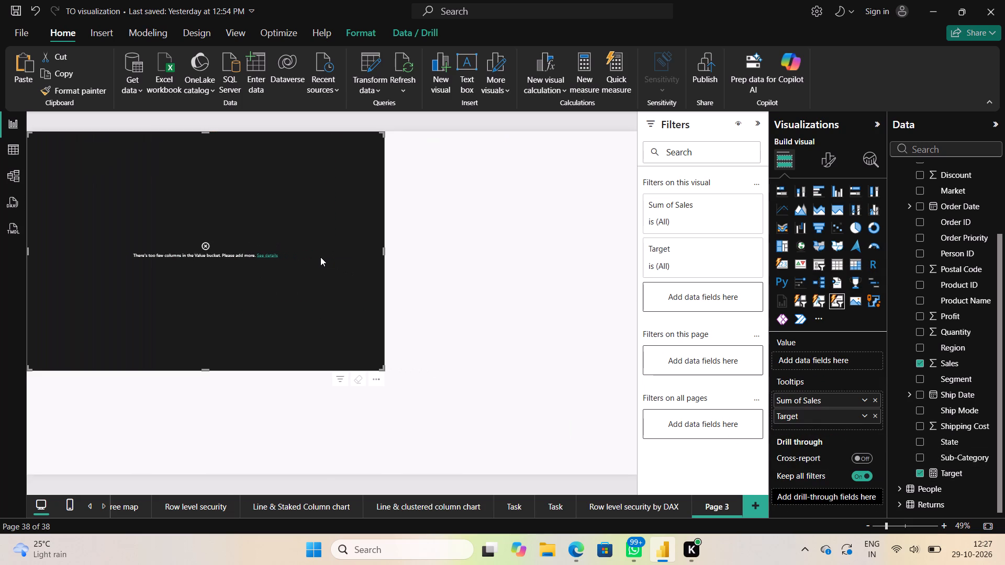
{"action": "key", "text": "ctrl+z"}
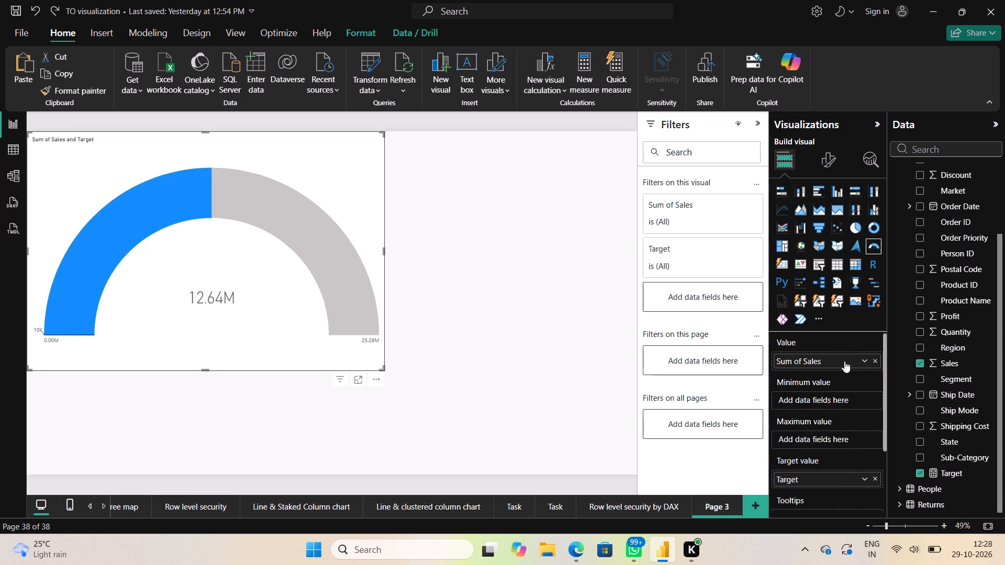
Restore the default visuals in the list of available visual types.
{"action": "double_click", "coordinate": [823, 318]}
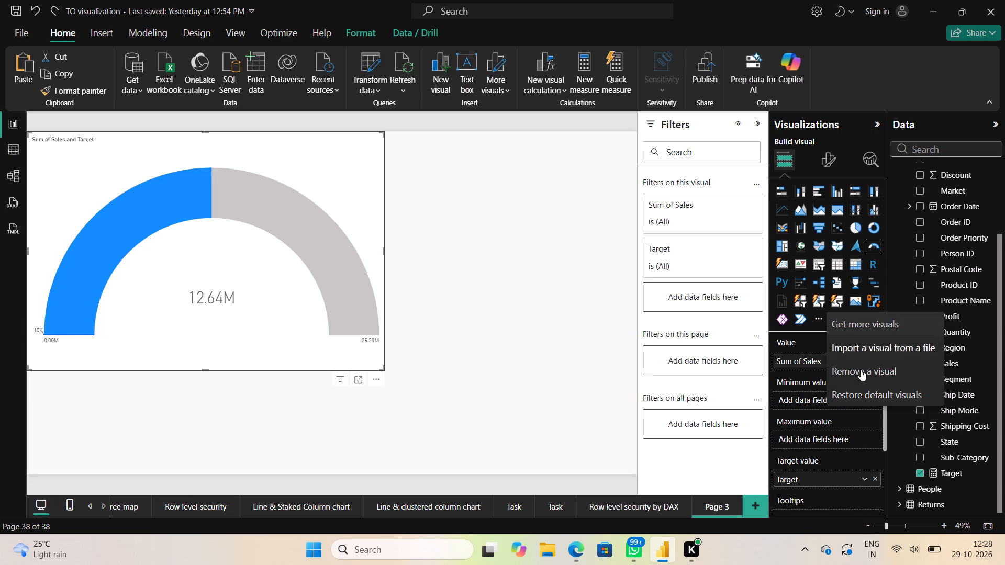
{"action": "left_click", "coordinate": [856, 391]}
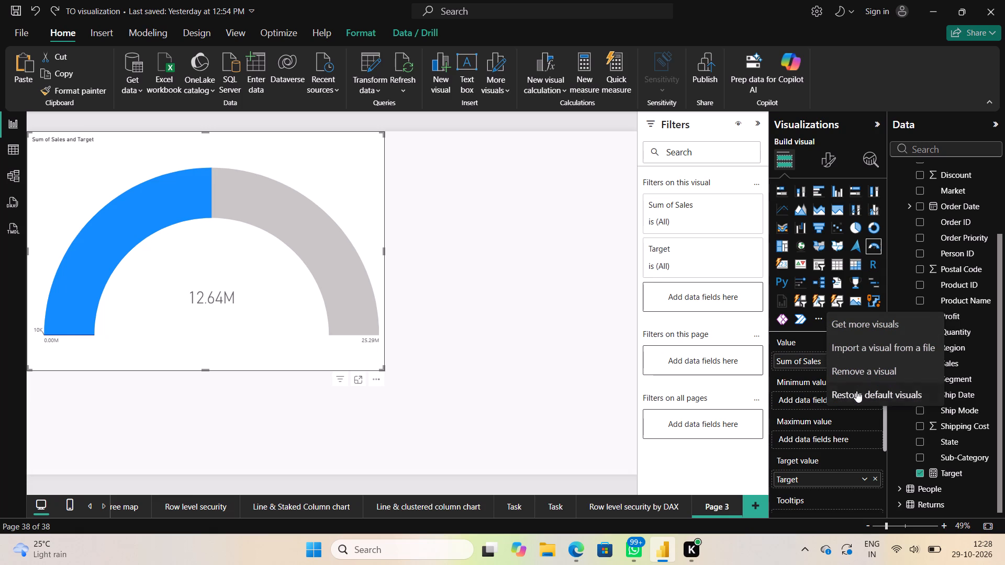
{"action": "left_click", "coordinate": [563, 302]}
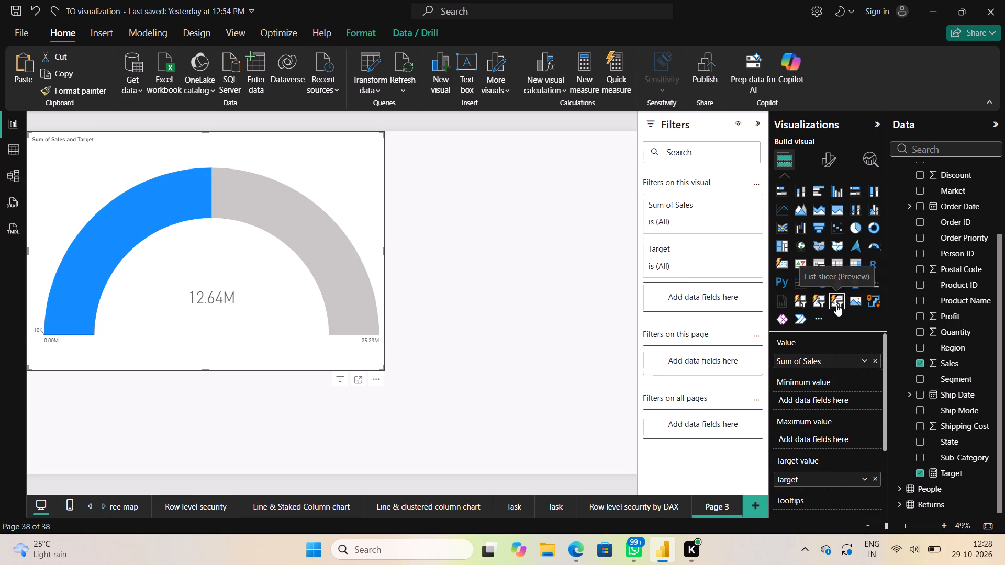
Add a separate list slicer to the page, reduce its size, and place it in the page's upper-right corner beside the gauge.
{"action": "left_click", "coordinate": [489, 367]}
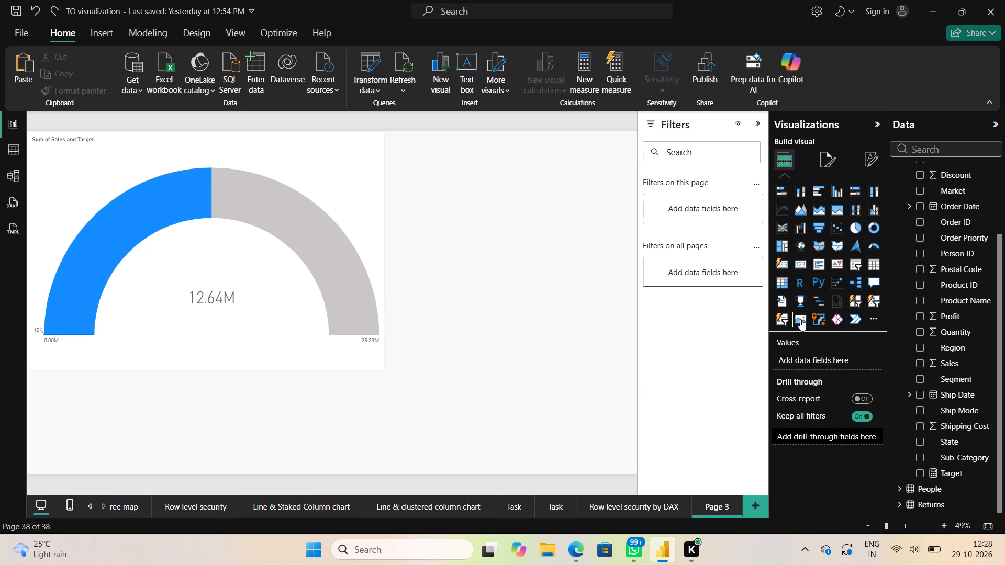
{"action": "double_click", "coordinate": [785, 320]}
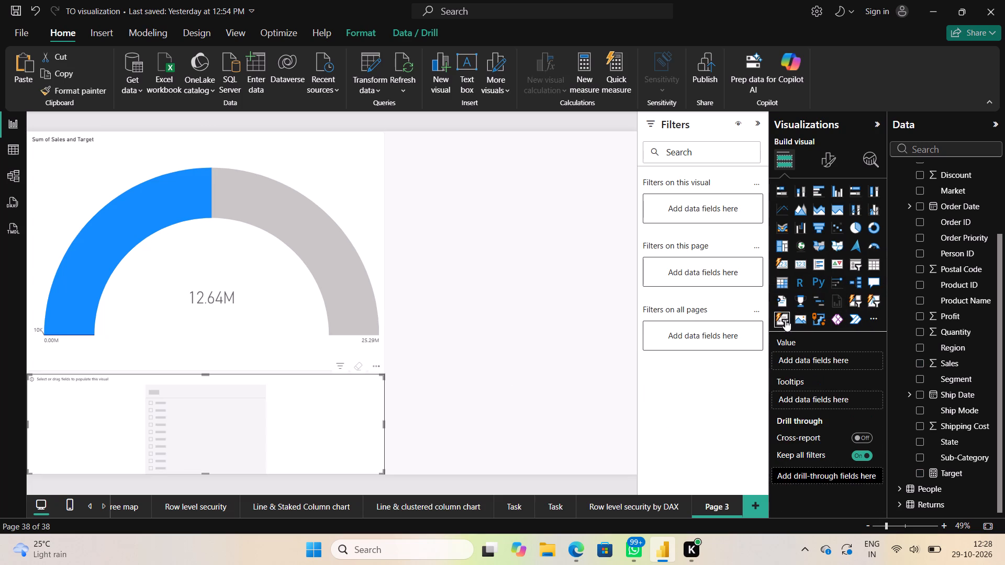
{"action": "left_click_drag", "start_coordinate": [347, 414], "coordinate": [682, 337]}
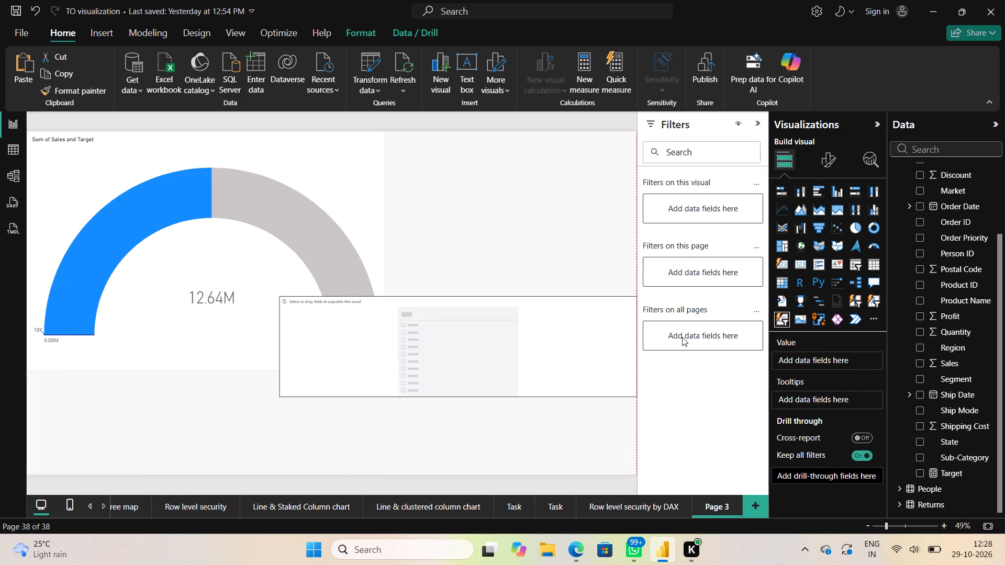
{"action": "left_click_drag", "start_coordinate": [682, 337], "coordinate": [643, 291]}
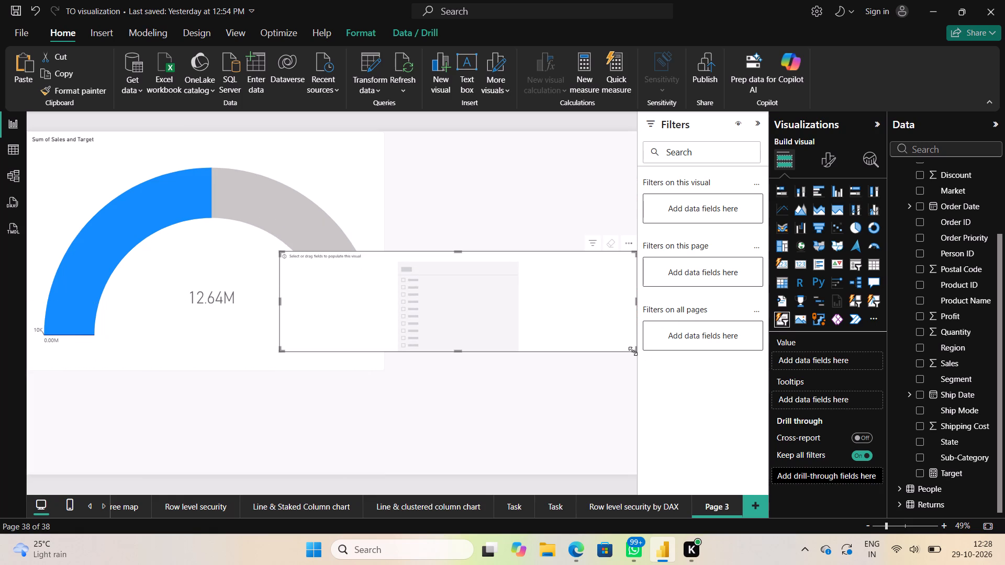
{"action": "left_click_drag", "start_coordinate": [633, 351], "coordinate": [533, 341]}
{"action": "left_click_drag", "start_coordinate": [427, 325], "coordinate": [524, 236]}
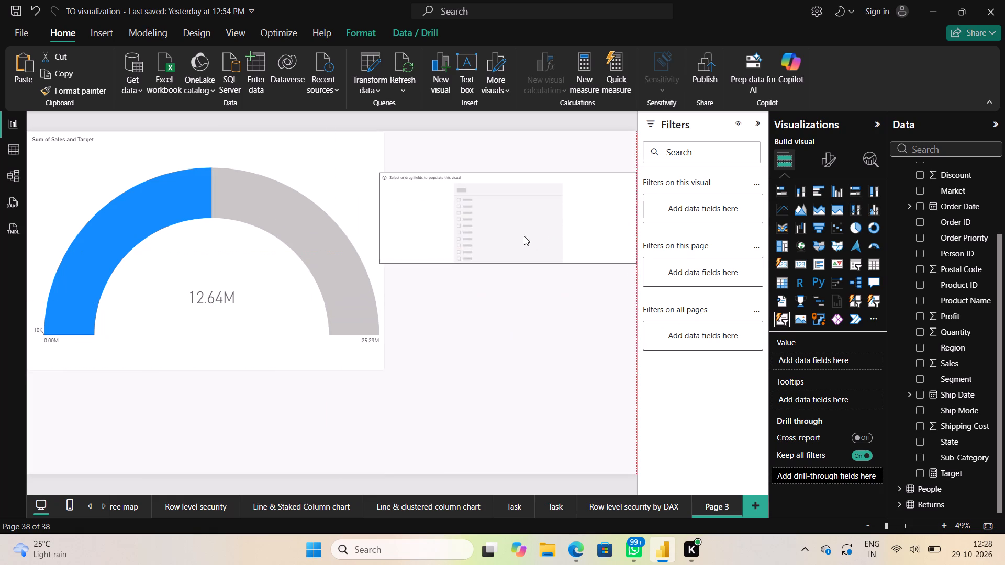
{"action": "left_click_drag", "start_coordinate": [524, 236], "coordinate": [534, 206]}
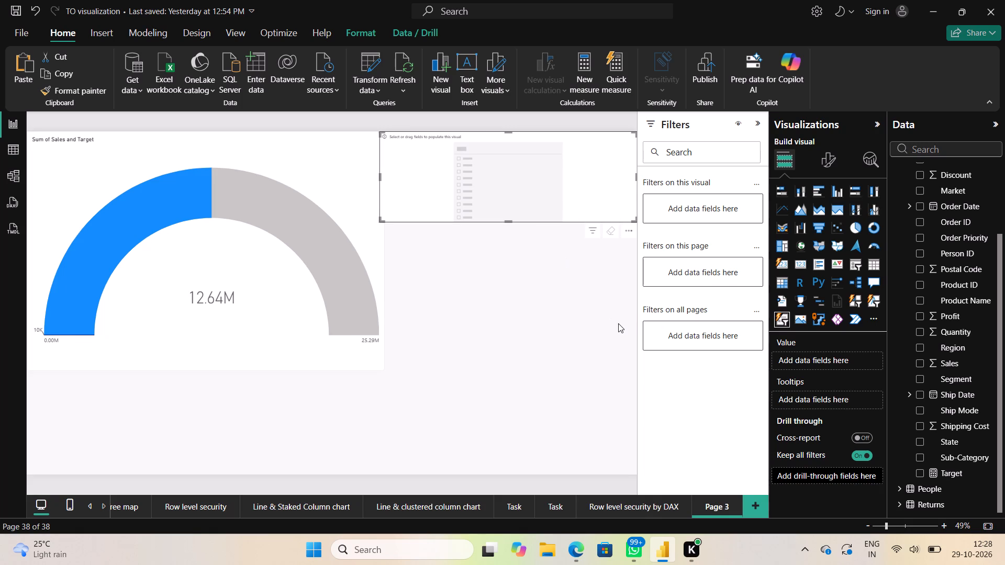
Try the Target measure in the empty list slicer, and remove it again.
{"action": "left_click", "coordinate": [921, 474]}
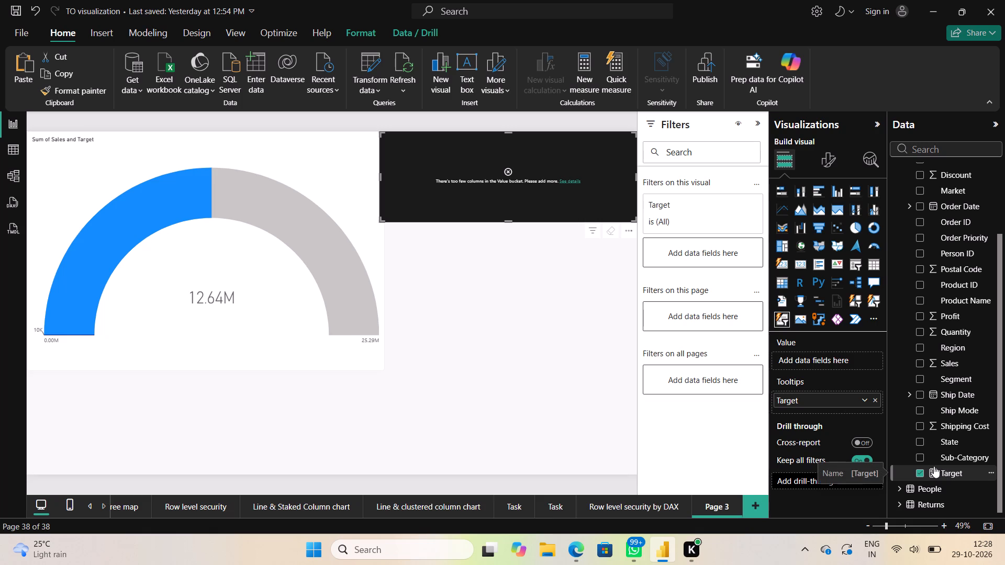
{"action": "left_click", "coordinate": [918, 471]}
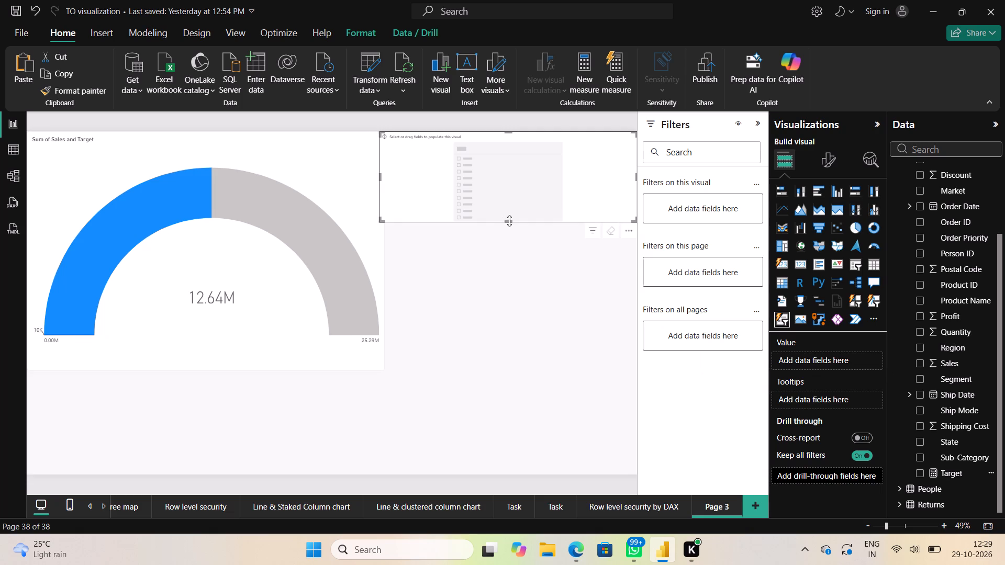
Stretch the list slicer downward to the bottom edge of the page.
{"action": "left_click_drag", "start_coordinate": [509, 221], "coordinate": [553, 520]}
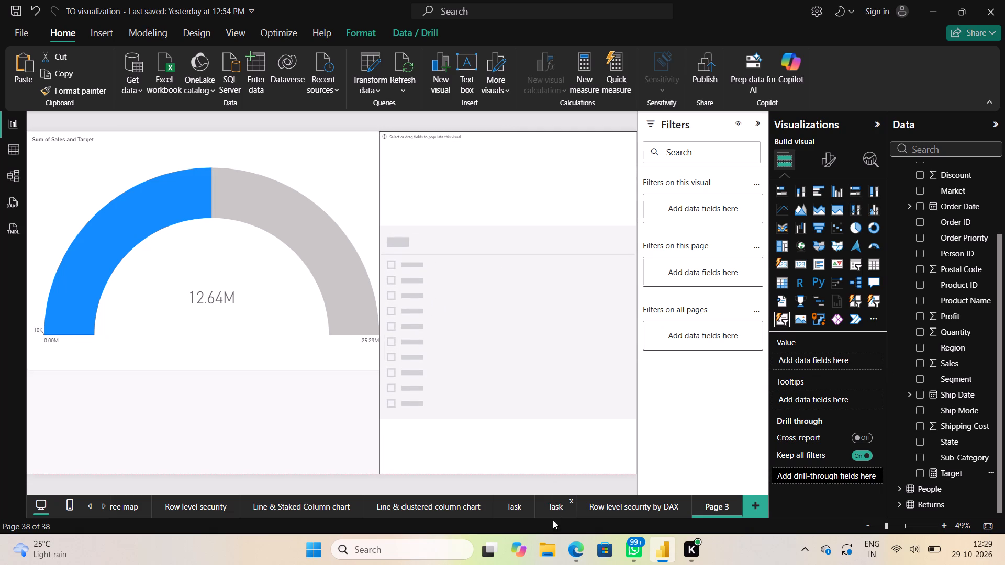
{"action": "left_click_drag", "start_coordinate": [553, 520], "coordinate": [553, 542]}
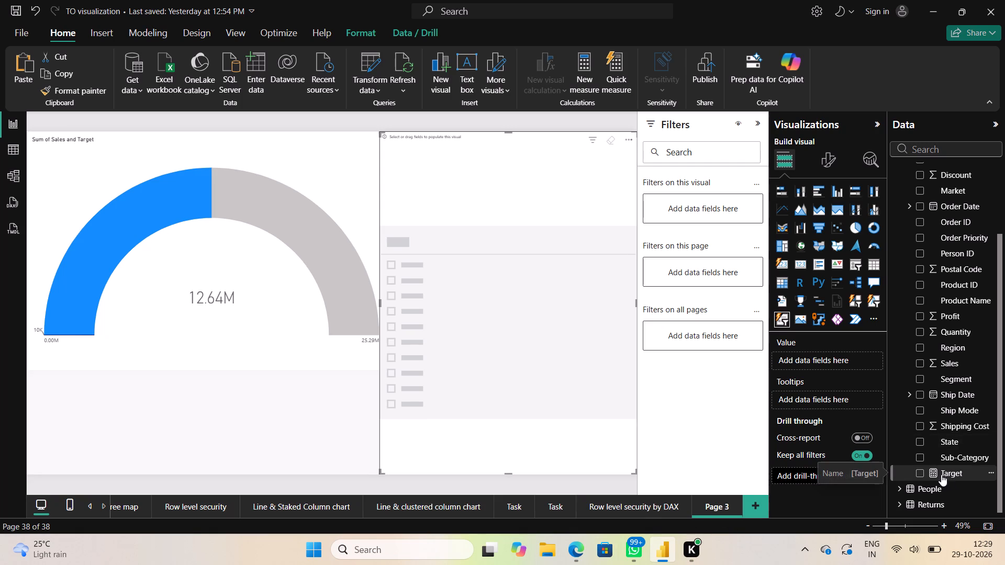
Populate the list slicer with the Customer Name field from the Orders table.
{"action": "scroll", "coordinate": [962, 243], "scroll_direction": "up", "scroll_amount": 1}
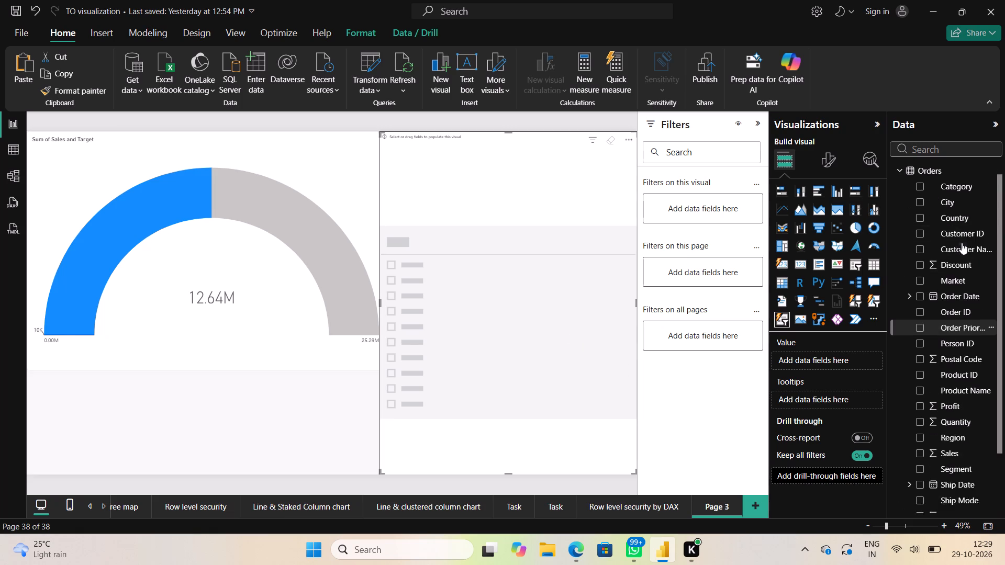
{"action": "scroll", "coordinate": [962, 243], "scroll_direction": "up", "scroll_amount": 2}
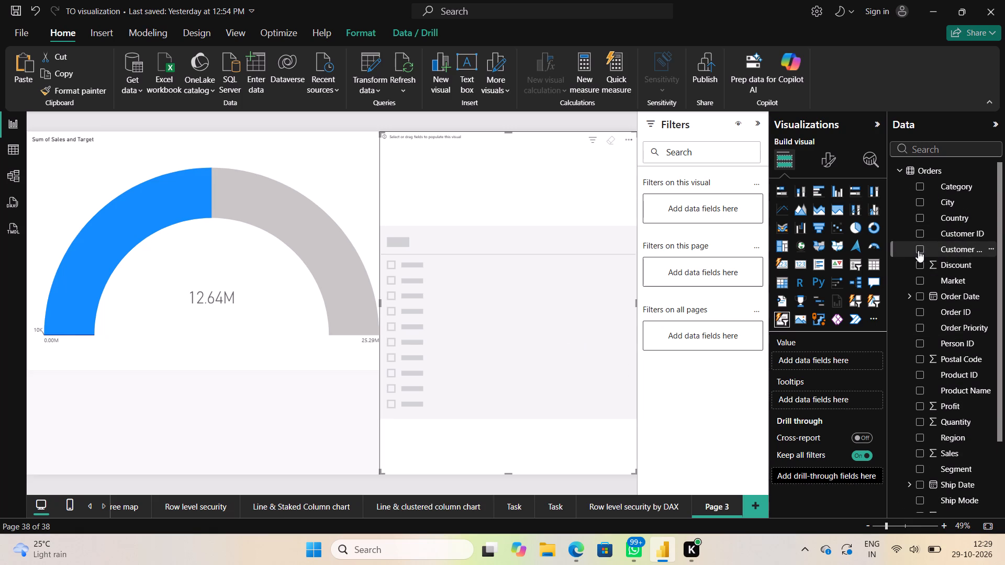
{"action": "left_click", "coordinate": [918, 251]}
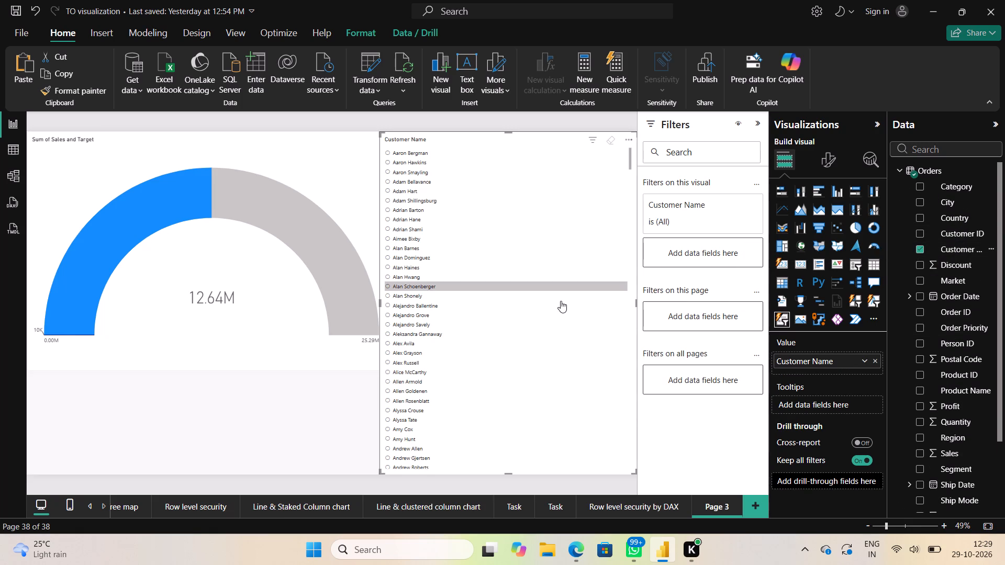
Filter the gauge by three different customers in the slicer, one after another, keeping the third one selected.
{"action": "left_click", "coordinate": [551, 299]}
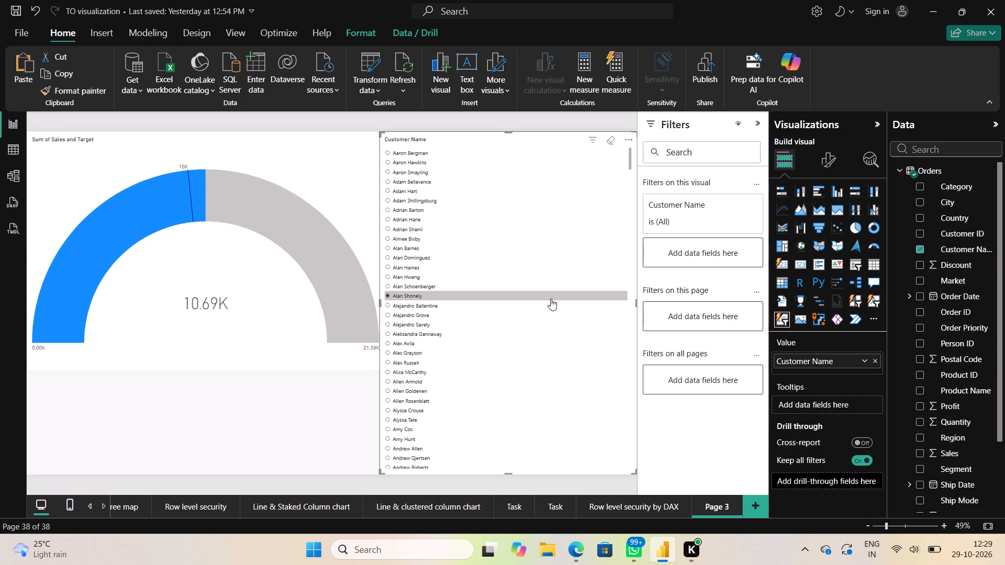
{"action": "left_click", "coordinate": [479, 346]}
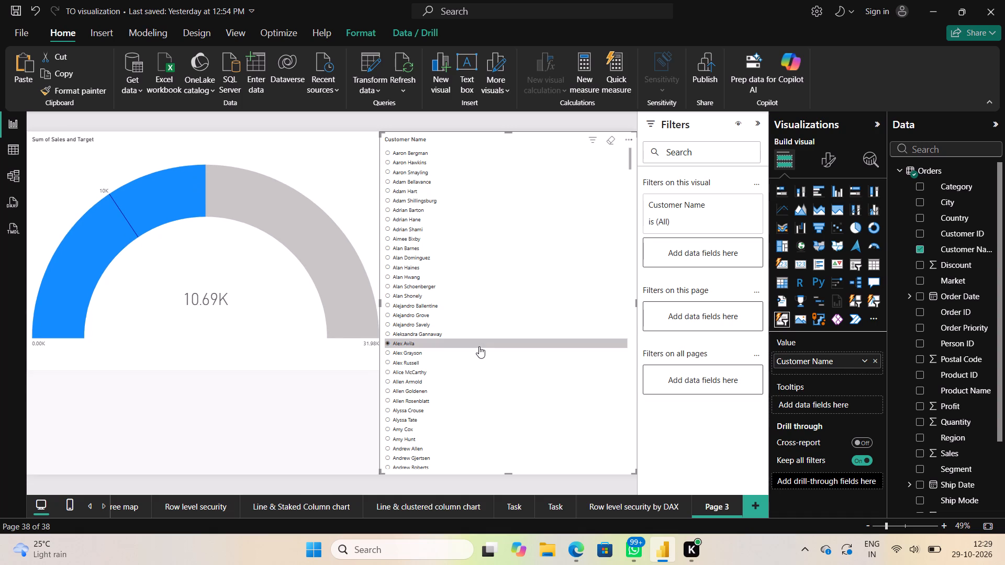
{"action": "left_click", "coordinate": [469, 371]}
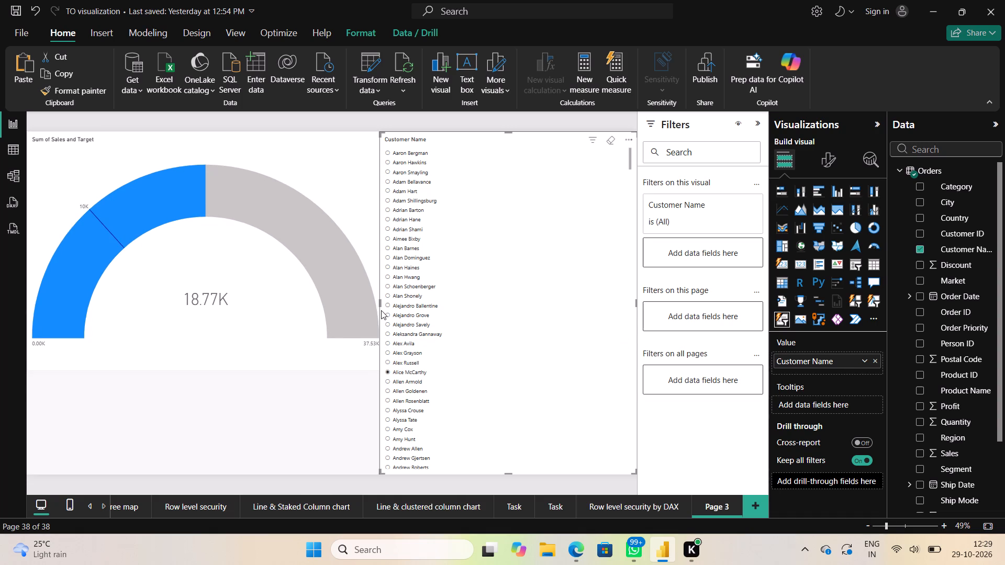
Narrow the Customer Name slicer from its left edge, leaving a gap between it and the gauge.
{"action": "left_click_drag", "start_coordinate": [379, 305], "coordinate": [504, 284]}
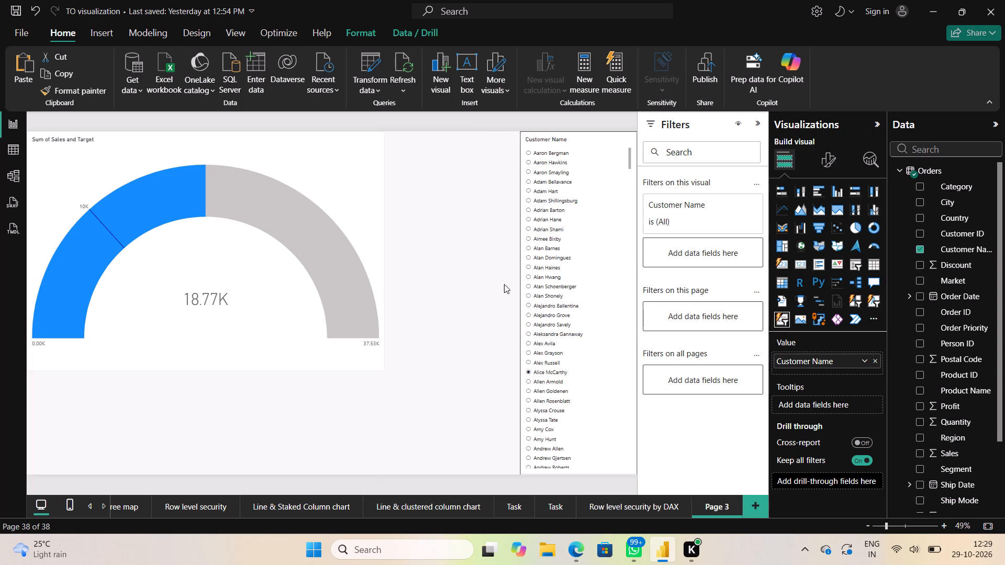
{"action": "left_click_drag", "start_coordinate": [504, 284], "coordinate": [445, 283]}
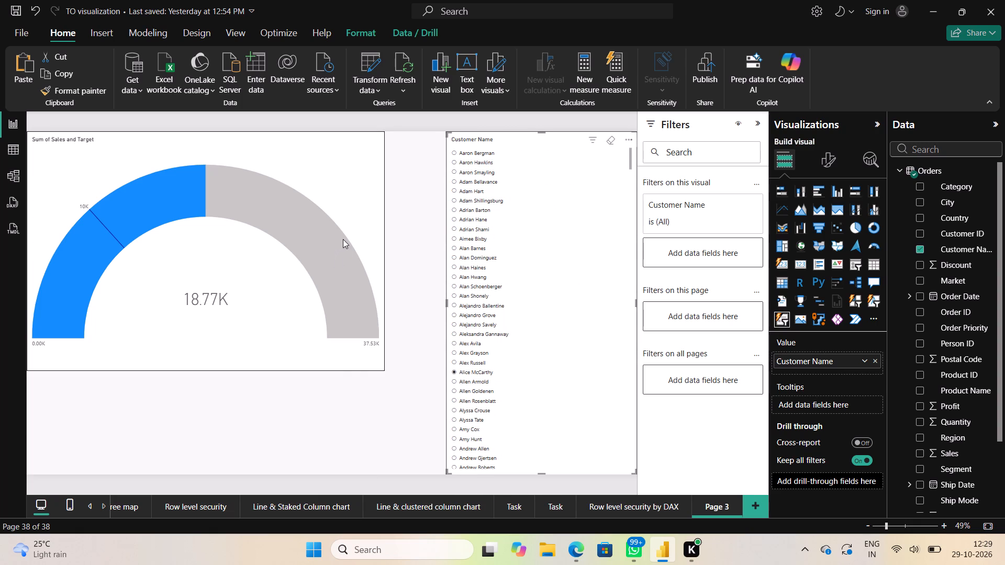
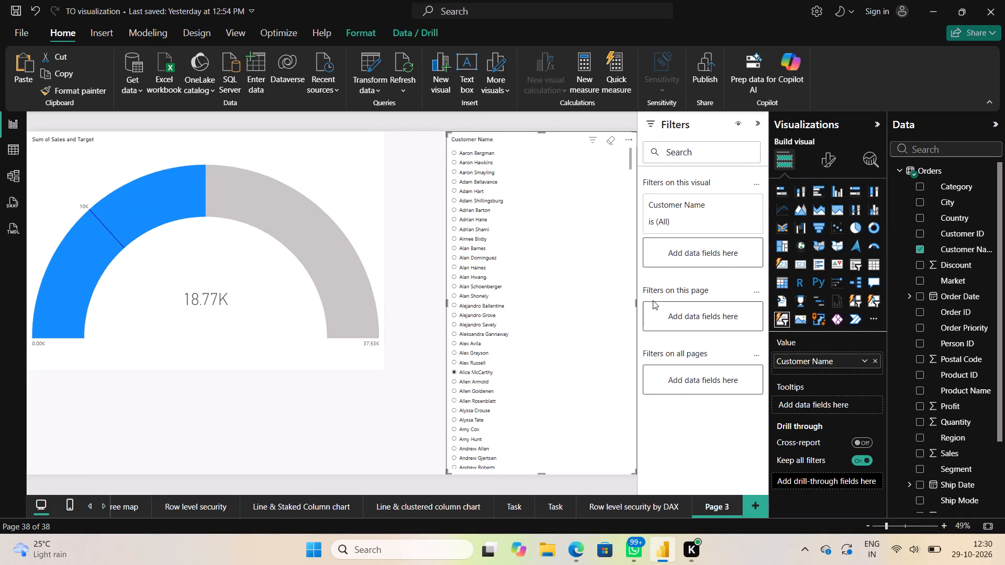
Delete the Page 3 report page that holds the gauge and the Customer Name slicer.
{"action": "left_click", "coordinate": [739, 499]}
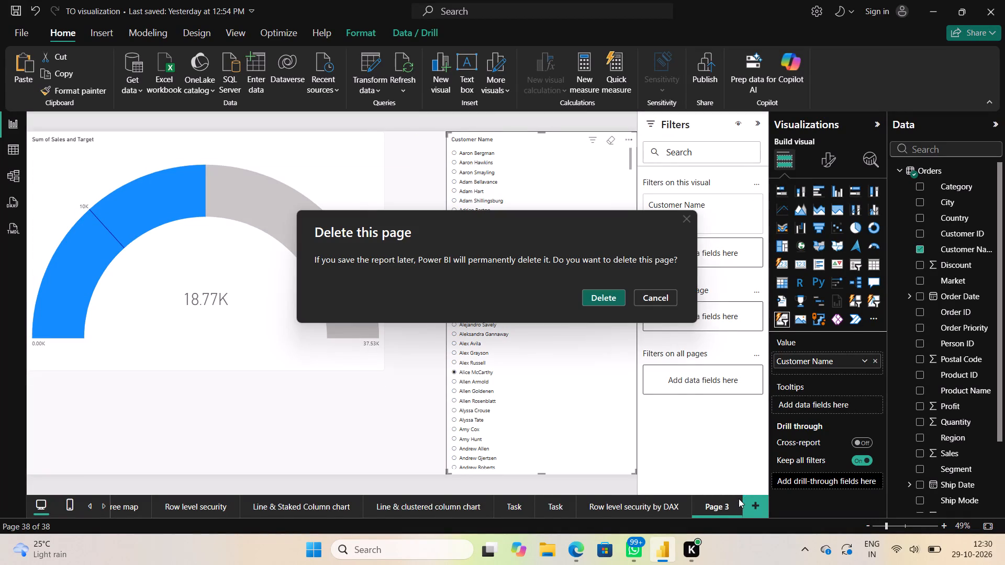
{"action": "left_click", "coordinate": [598, 298]}
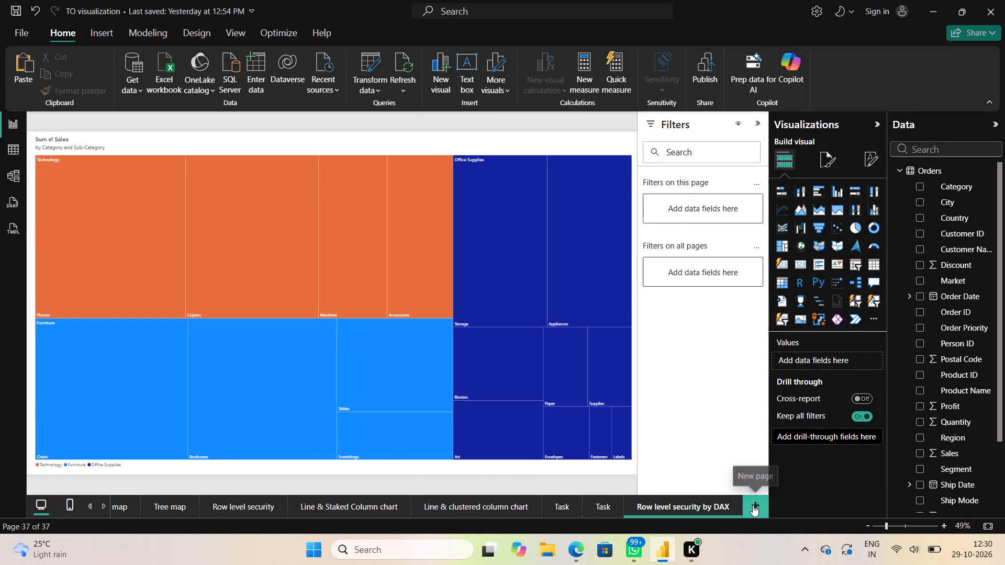
Add a new report page and insert a gauge visual with Sales as its value.
{"action": "left_click", "coordinate": [753, 505]}
{"action": "double_click", "coordinate": [873, 244]}
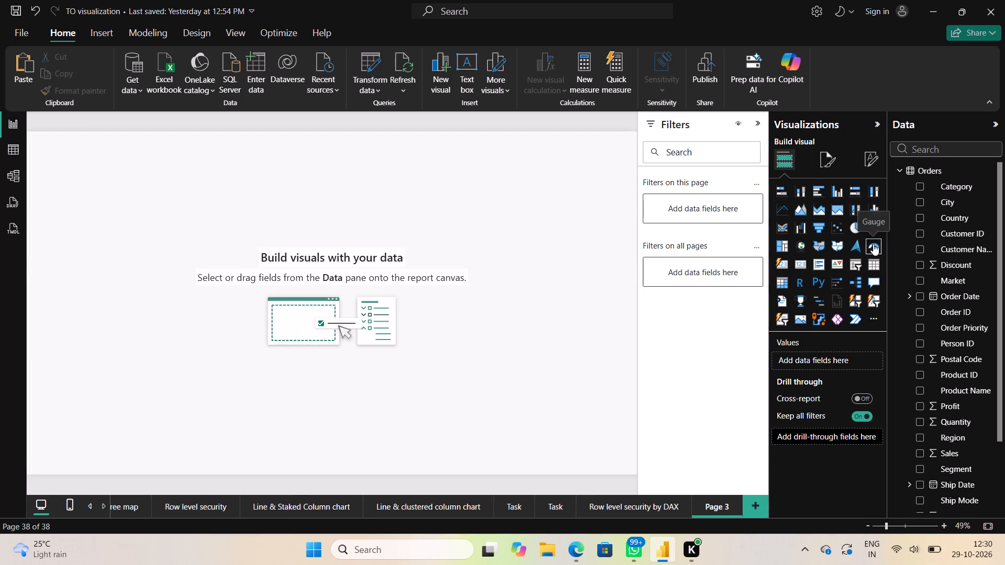
{"action": "left_click", "coordinate": [920, 453]}
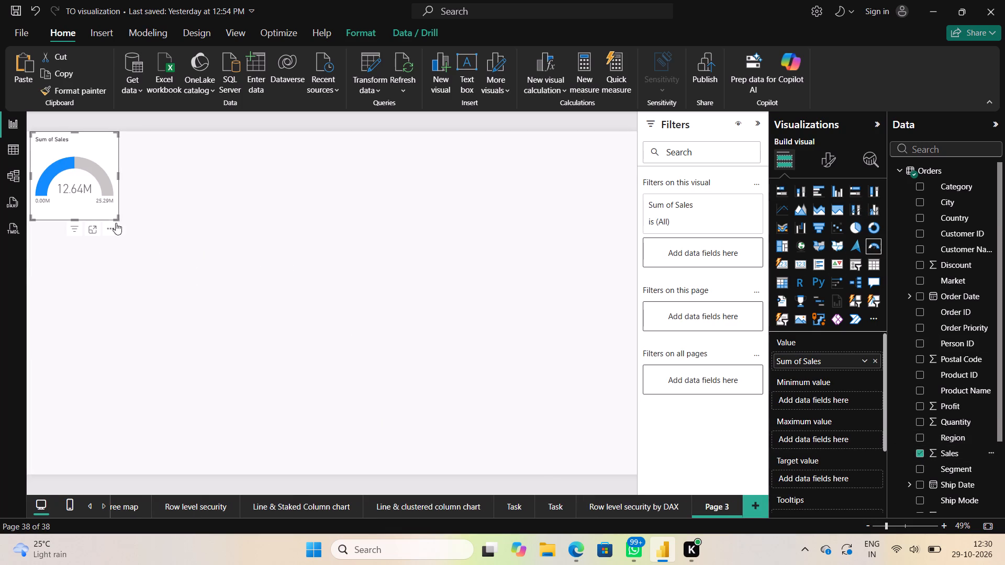
Enlarge the gauge from its lower-right corner to about three quarters of the page's width and height.
{"action": "left_click_drag", "start_coordinate": [114, 218], "coordinate": [478, 394]}
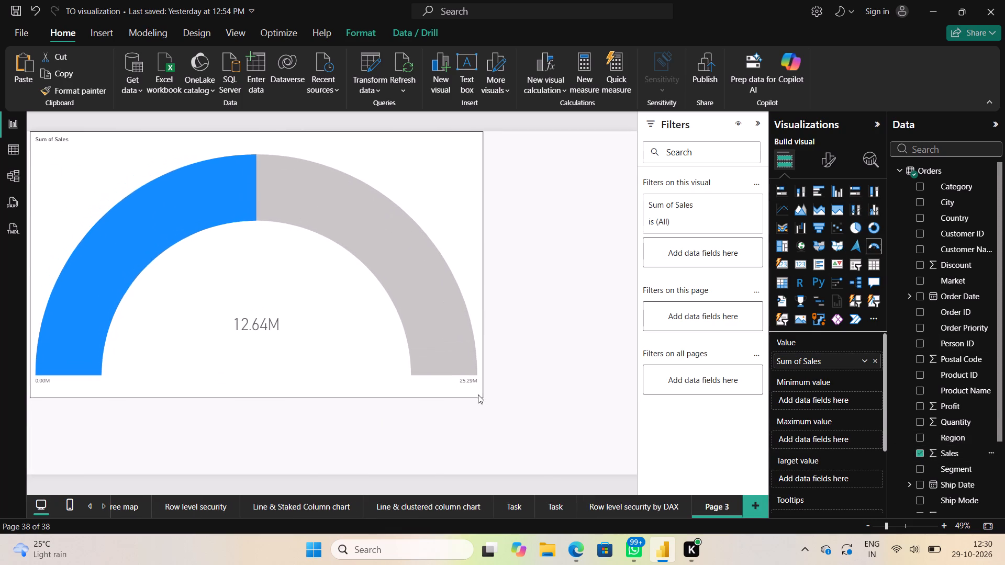
{"action": "left_click_drag", "start_coordinate": [478, 394], "coordinate": [478, 393]}
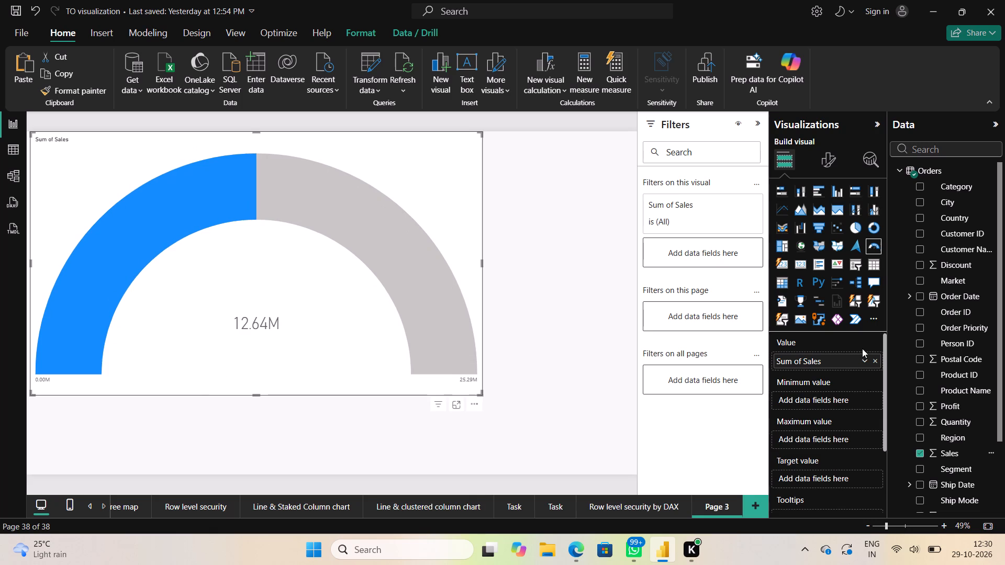
Try to create a new measure in the Orders table with the formula Target=10000.
{"action": "right_click", "coordinate": [891, 313]}
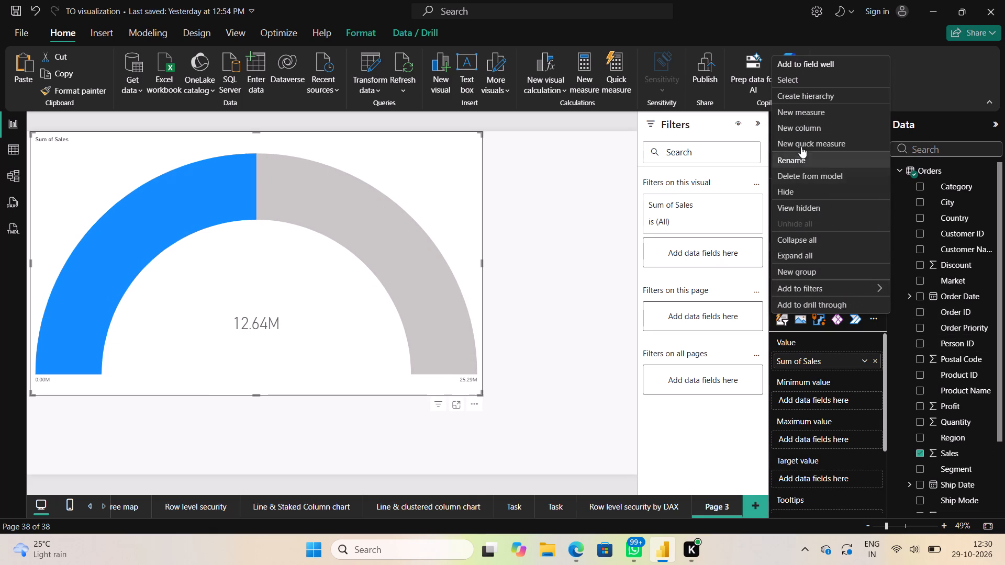
{"action": "left_click", "coordinate": [798, 112]}
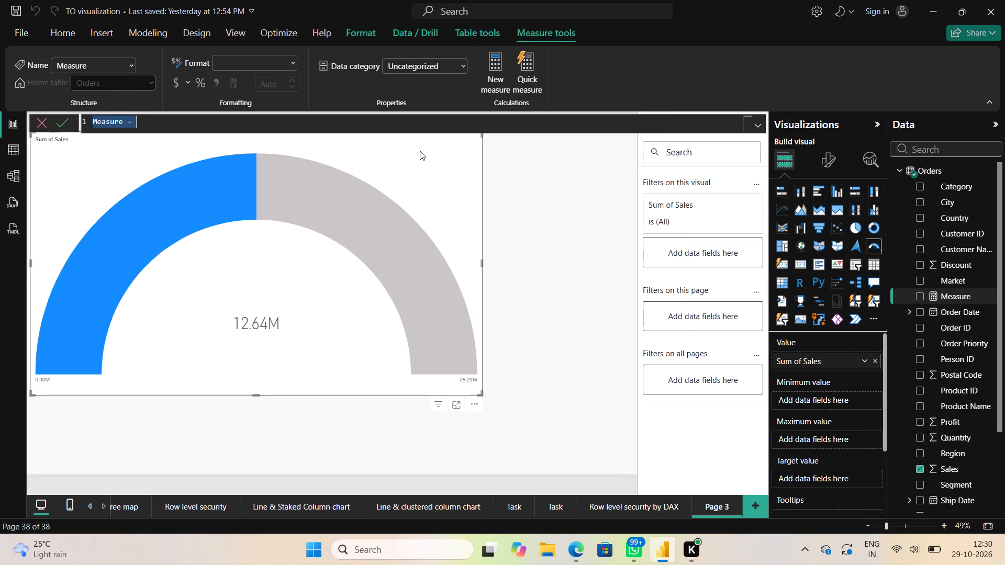
{"action": "key", "text": "t"}
{"action": "type", "text": "arget=1"}
{"action": "type", "text": "000"}
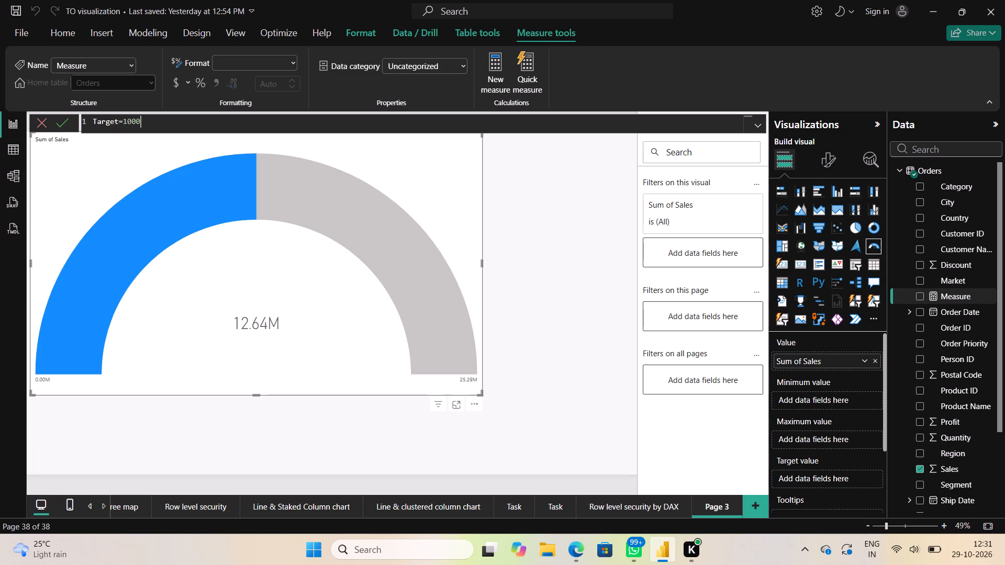
{"action": "key", "text": "0"}
{"action": "key", "text": "Return"}
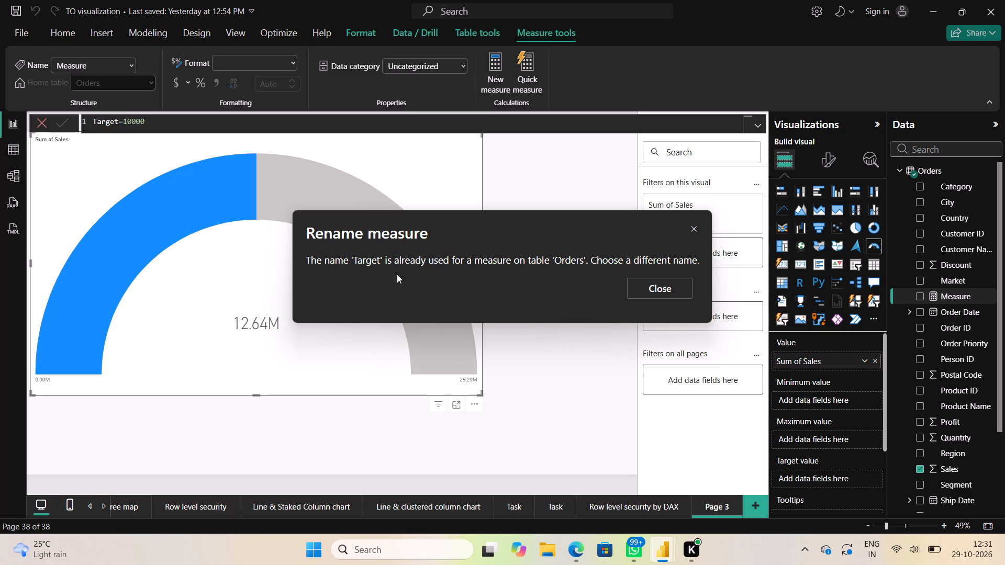
{"action": "left_click", "coordinate": [647, 289]}
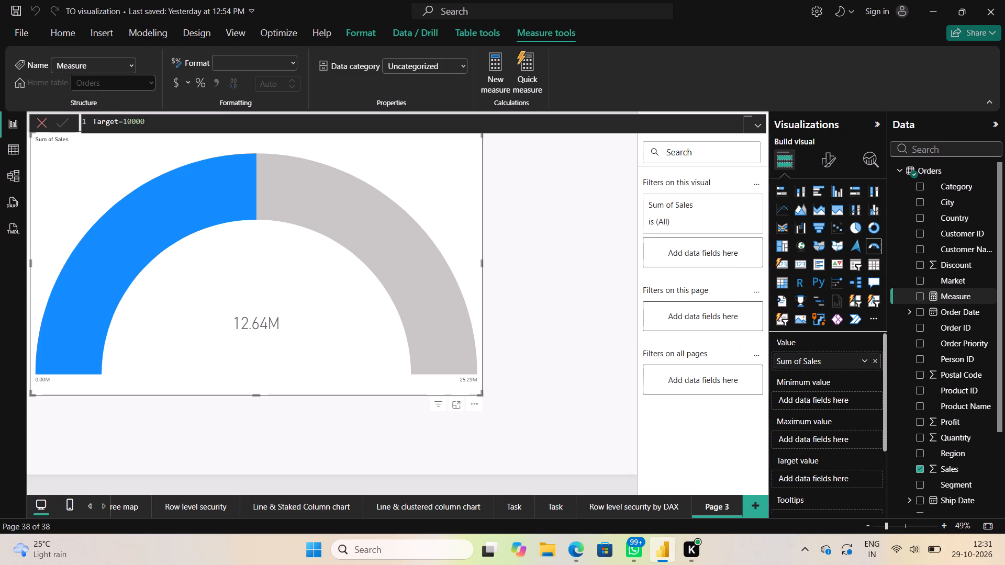
Rename the new measure to Target2 in its formula, keep 10000 as its value, and commit it.
{"action": "left_click", "coordinate": [118, 125]}
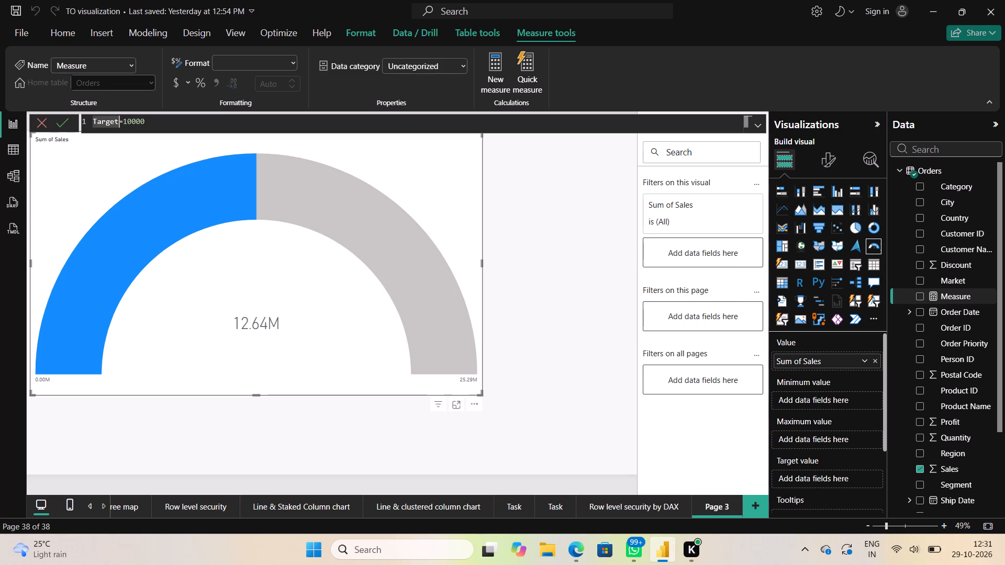
{"action": "left_click", "coordinate": [118, 125]}
{"action": "left_click", "coordinate": [159, 130]}
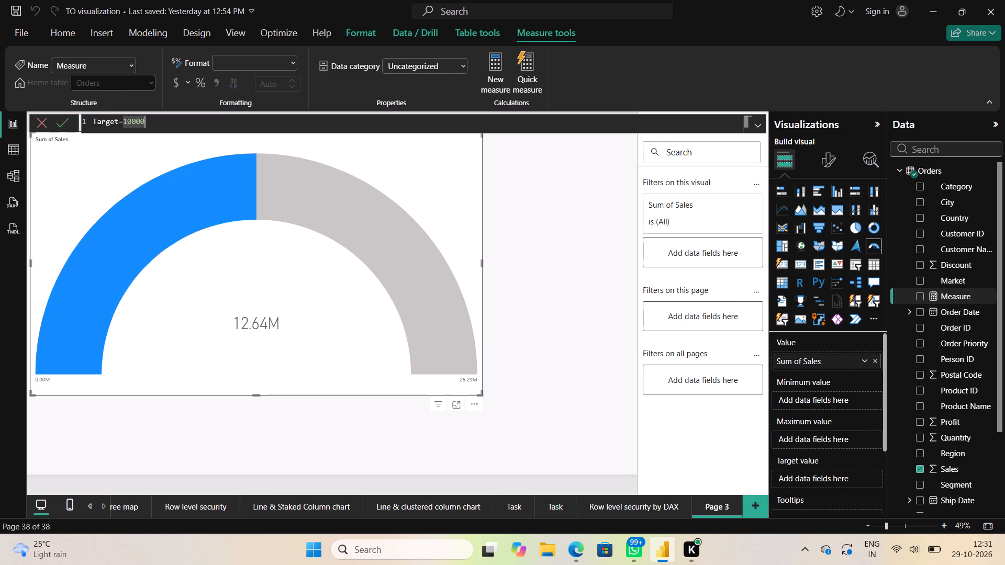
{"action": "key", "text": "Left"}
{"action": "key", "text": "Left"}
{"action": "key", "text": "Left"}
{"action": "key", "text": "Left"}
{"action": "key", "text": "Left"}
{"action": "key", "text": "Left"}
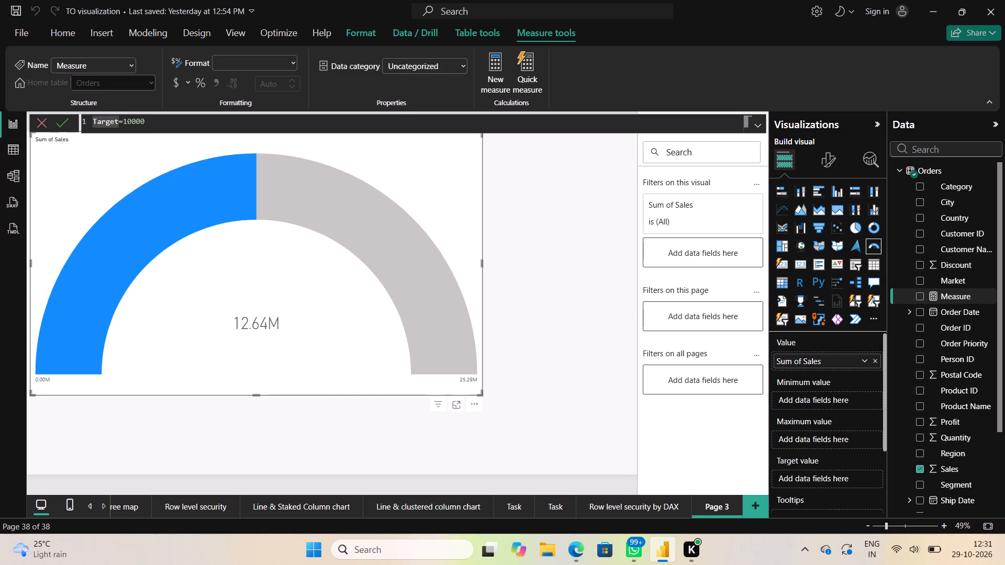
{"action": "key", "text": "2"}
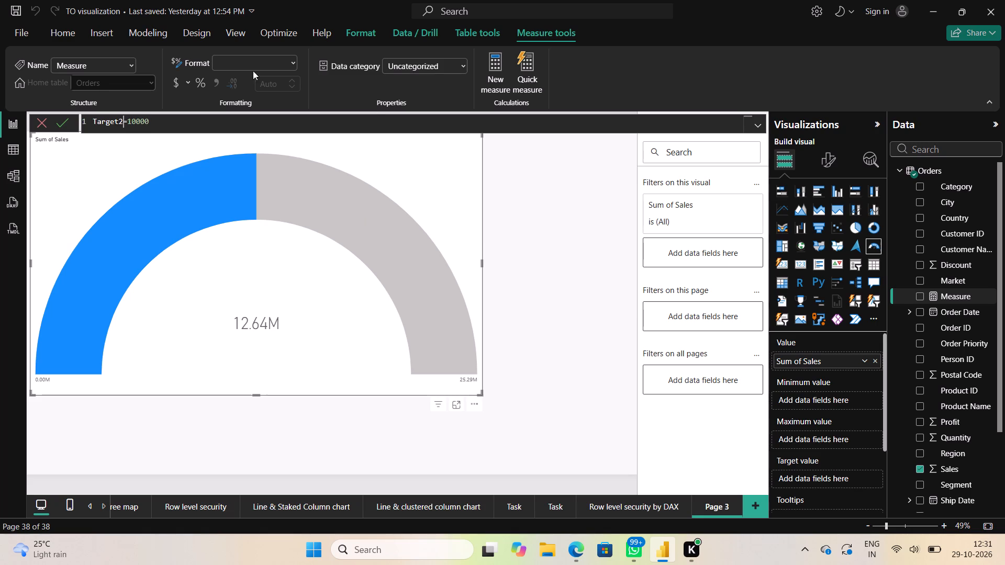
{"action": "key", "text": "Return"}
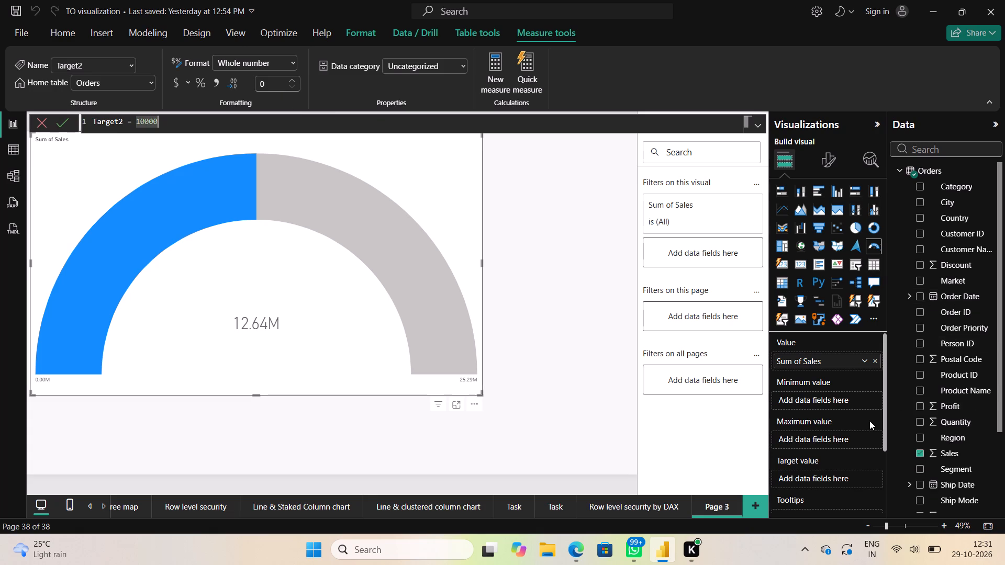
Insert a list slicer as a separate visual and move it to the upper right of the page.
{"action": "left_click", "coordinate": [585, 377]}
{"action": "double_click", "coordinate": [777, 318]}
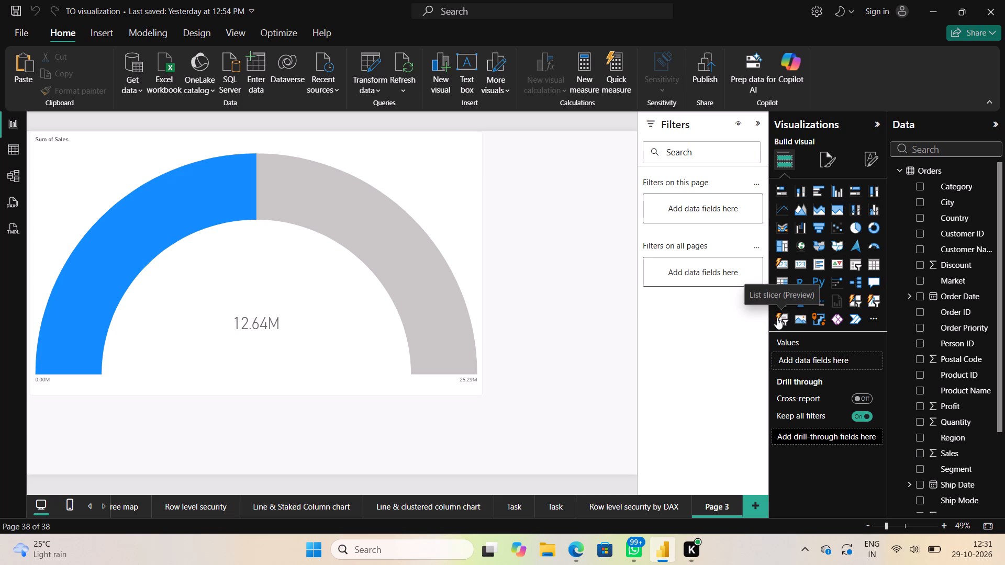
{"action": "left_click_drag", "start_coordinate": [423, 430], "coordinate": [696, 194]}
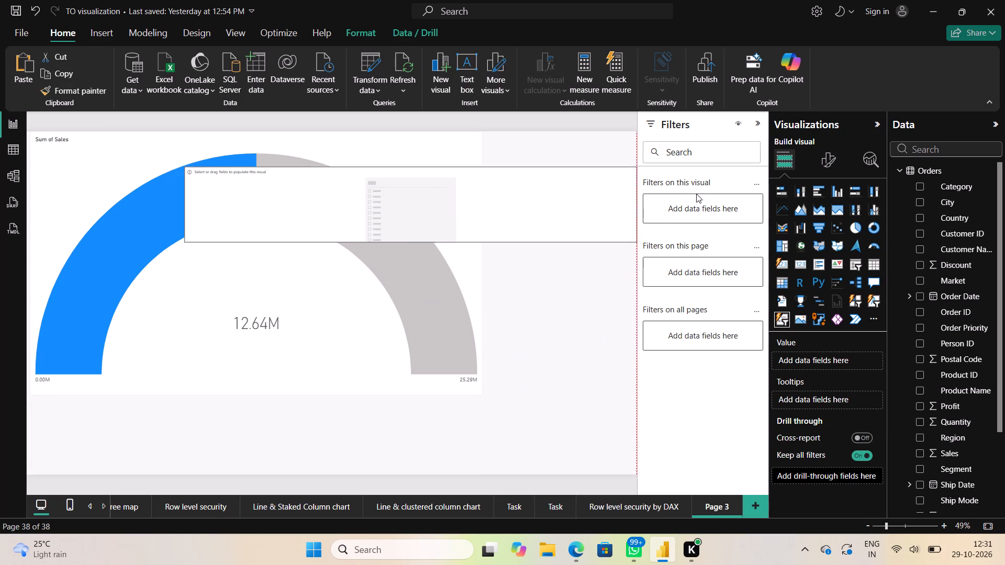
{"action": "left_click_drag", "start_coordinate": [696, 194], "coordinate": [699, 190]}
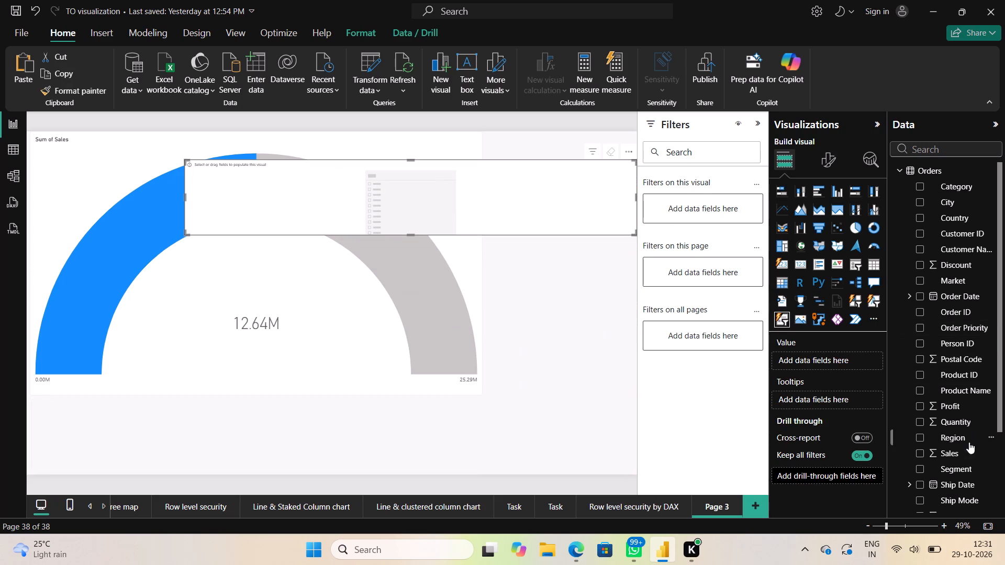
Populate the list slicer with the Customer Name field and filter the gauge by the second listed customer.
{"action": "scroll", "coordinate": [936, 222], "scroll_direction": "up", "scroll_amount": 1}
{"action": "left_click", "coordinate": [920, 247]}
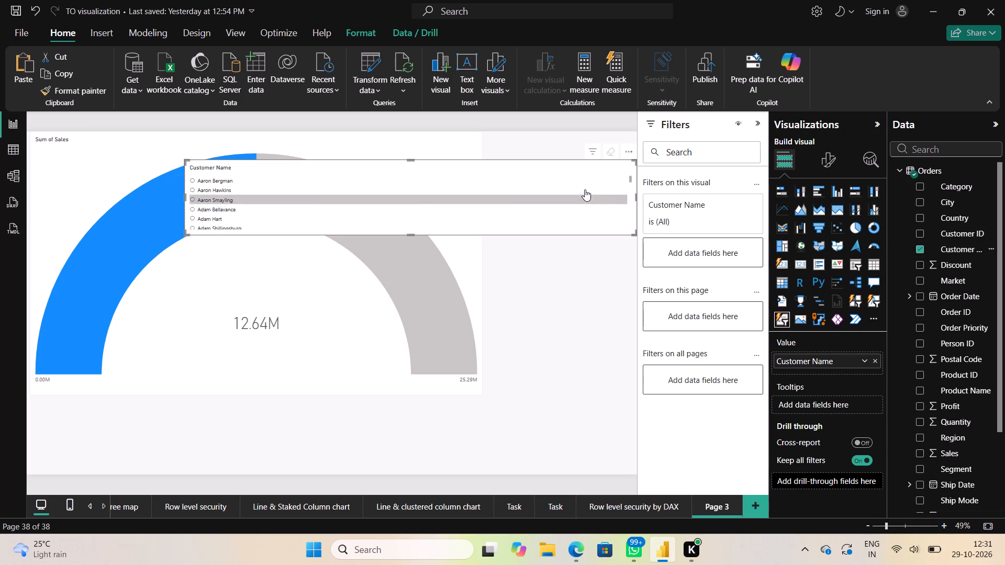
{"action": "left_click", "coordinate": [240, 192]}
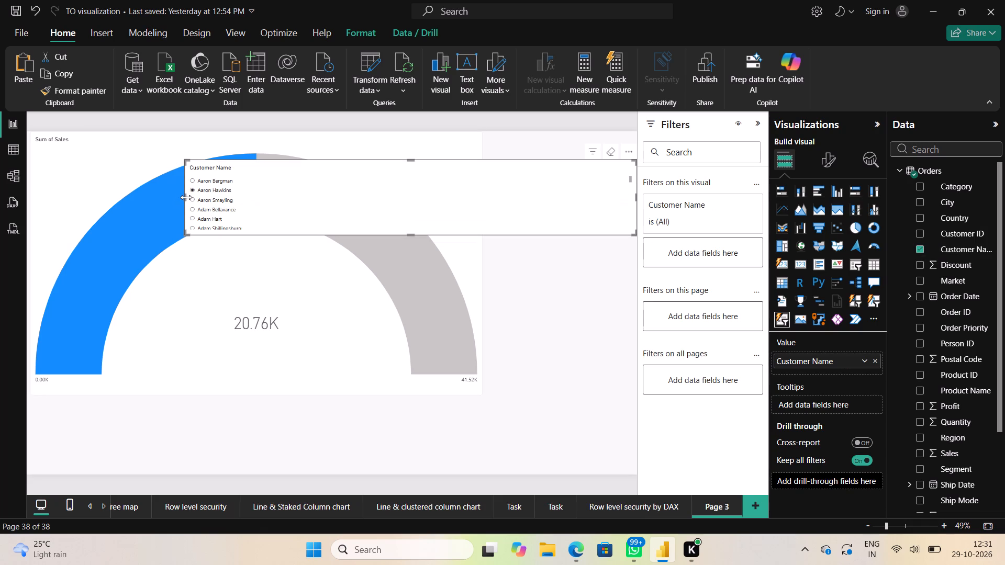
Narrow the Customer Name slicer from its left edge so it sits directly beside the gauge.
{"action": "left_click_drag", "start_coordinate": [186, 197], "coordinate": [499, 235]}
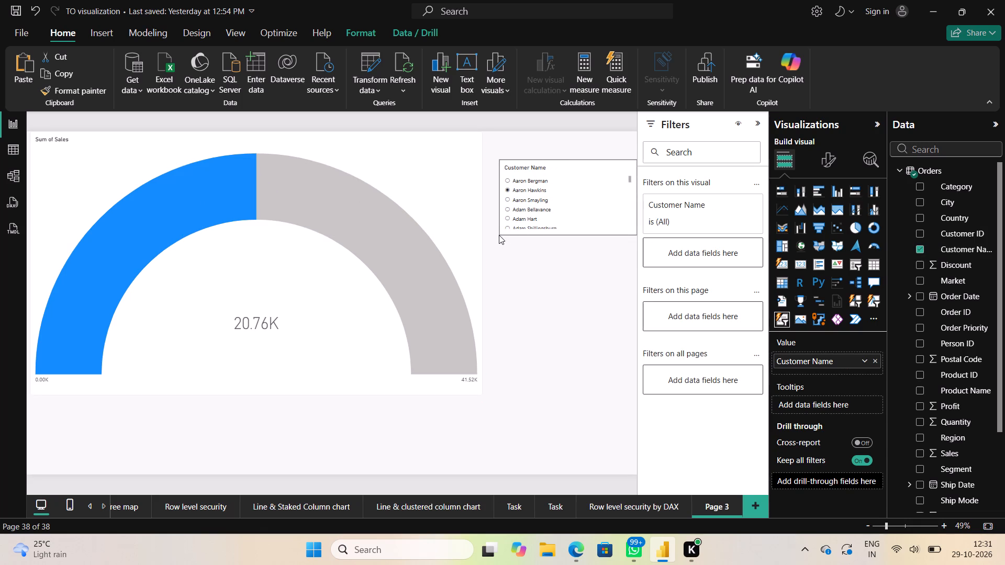
{"action": "left_click_drag", "start_coordinate": [499, 235], "coordinate": [486, 236]}
Filter the gauge by the fifth and first listed customers alternately, finishing with the fourth customer selected.
{"action": "left_click", "coordinate": [497, 220]}
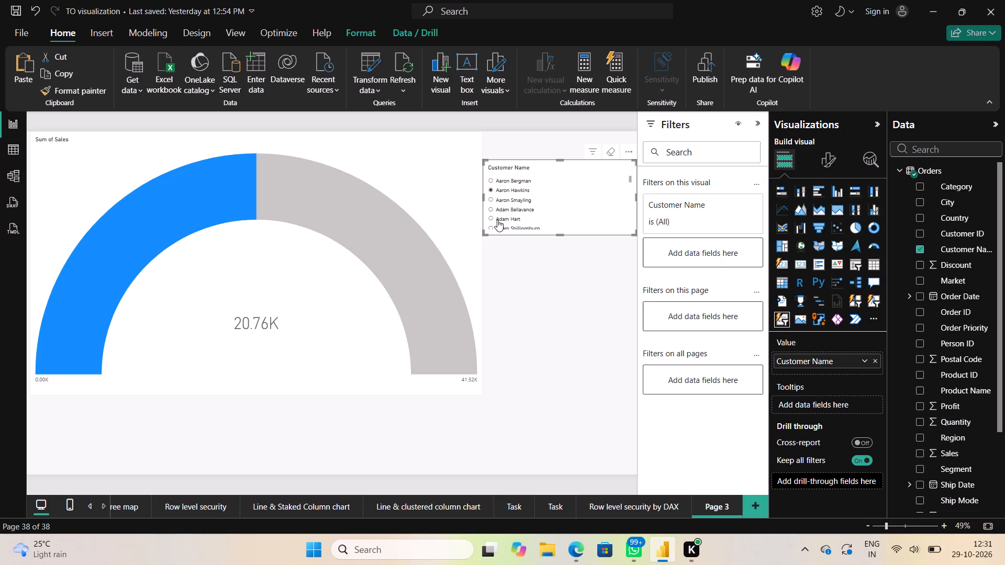
{"action": "left_click", "coordinate": [510, 179]}
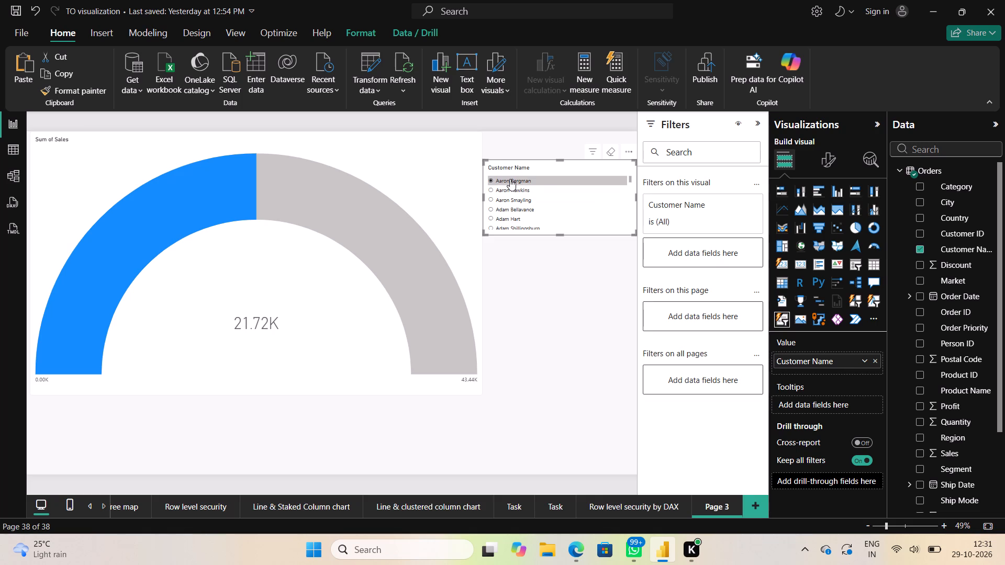
{"action": "left_click", "coordinate": [509, 216]}
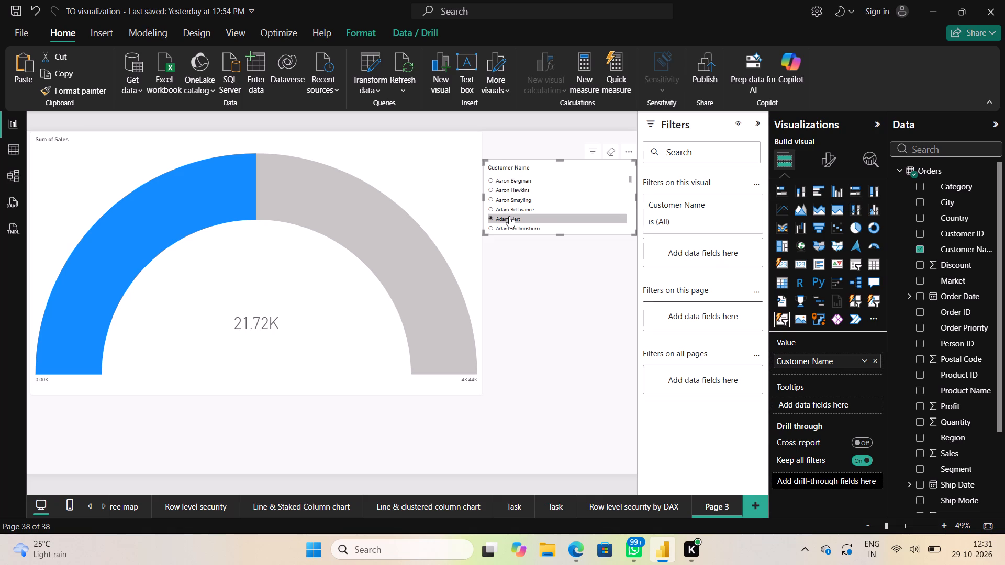
{"action": "left_click", "coordinate": [518, 183]}
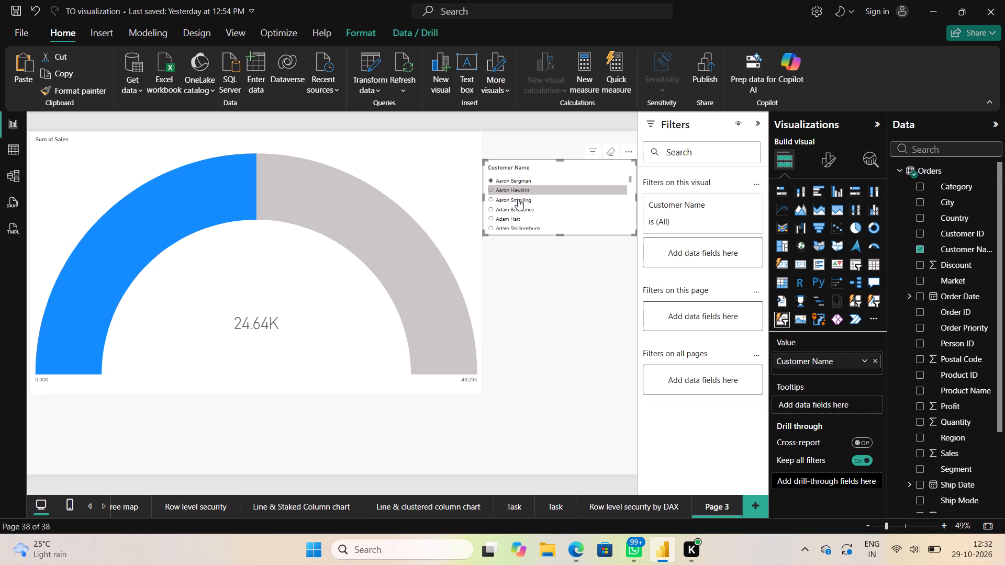
{"action": "left_click", "coordinate": [518, 208]}
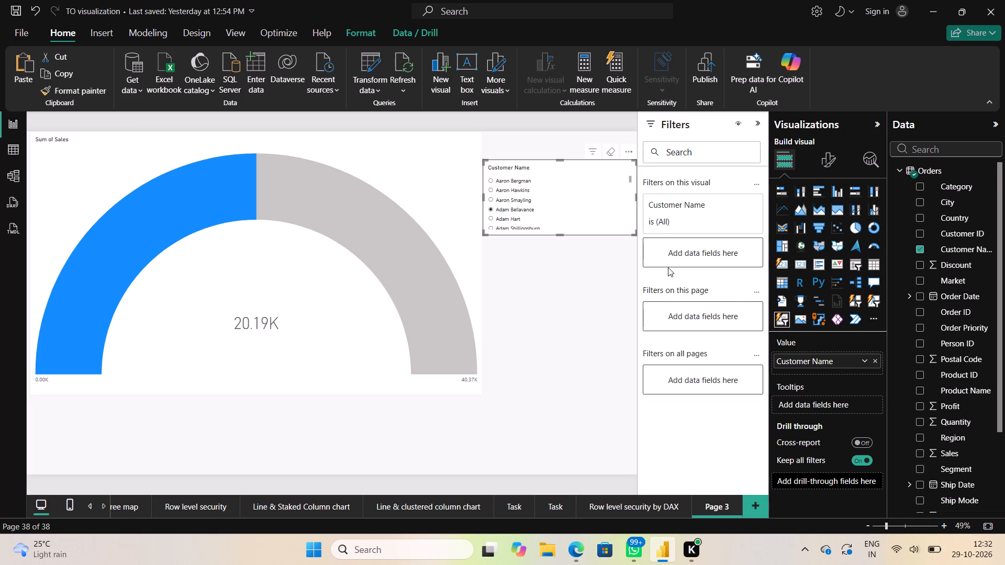
Assign the Target2 measure from the Orders table as the gauge's target value.
{"action": "left_click", "coordinate": [456, 253]}
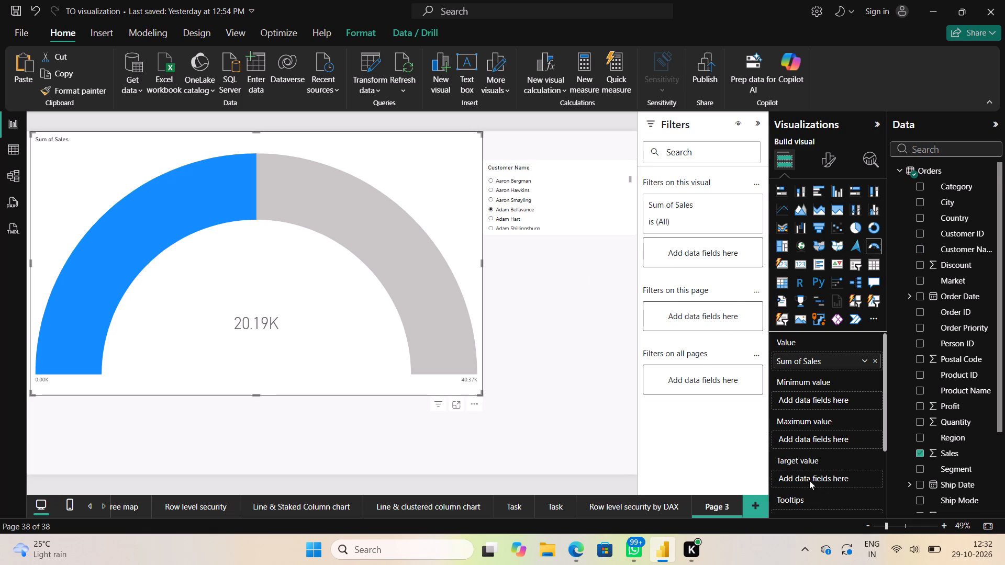
{"action": "left_click", "coordinate": [956, 459]}
{"action": "scroll", "coordinate": [956, 459], "scroll_direction": "down", "scroll_amount": 4}
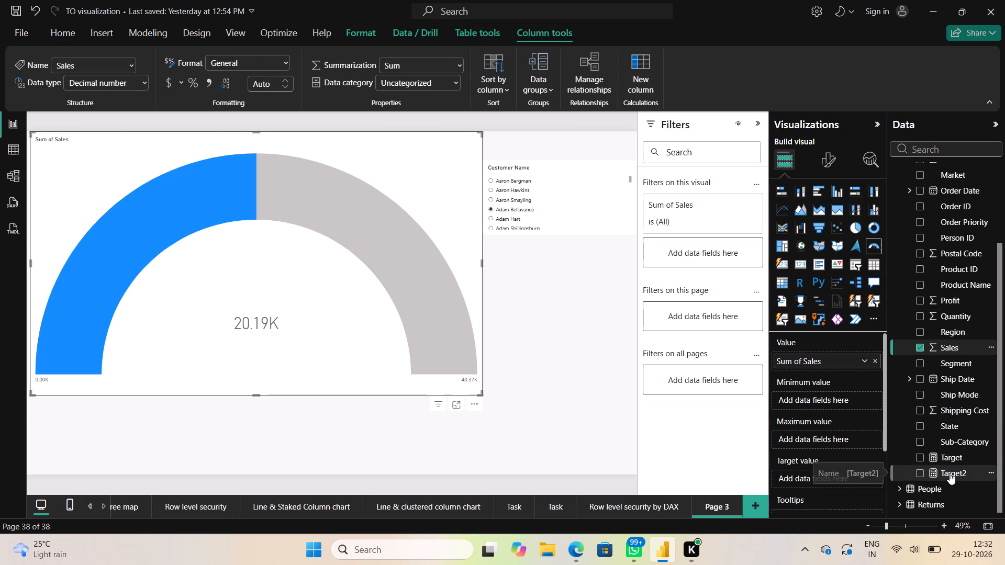
{"action": "left_click_drag", "start_coordinate": [950, 473], "coordinate": [824, 478]}
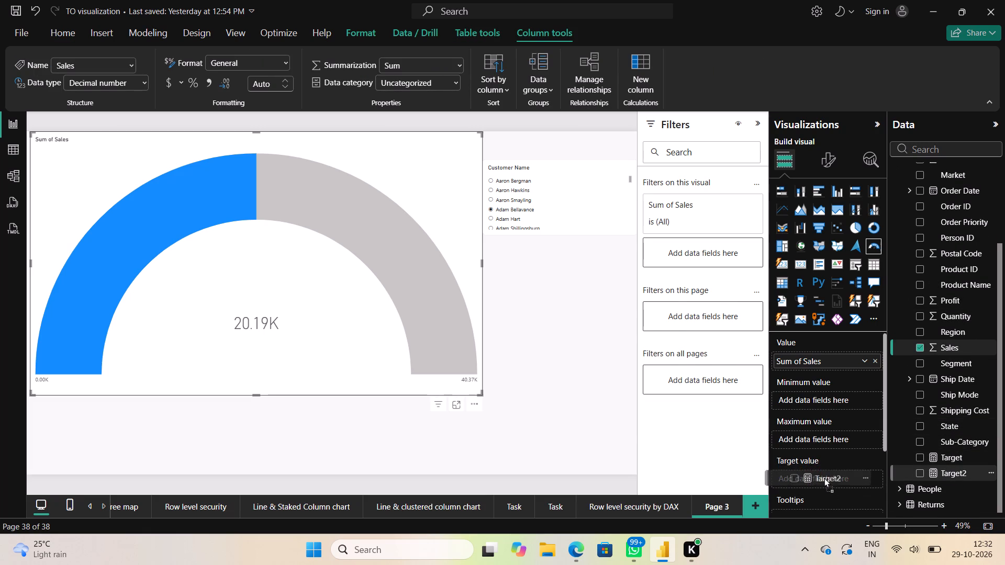
{"action": "left_click_drag", "start_coordinate": [824, 478], "coordinate": [824, 478]}
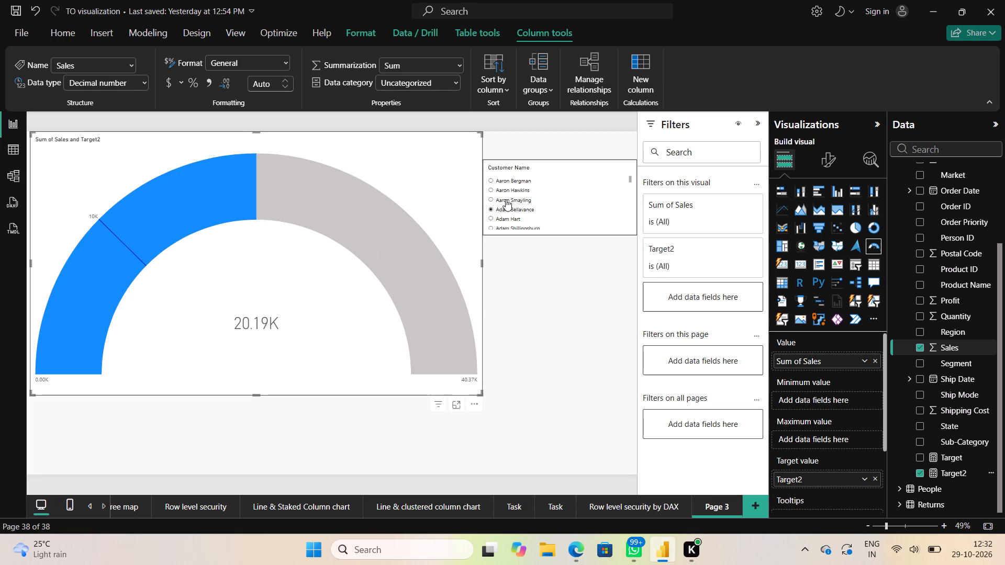
Try the first listed customer in the slicer, finishing on the fourth, to check the gauge against its target.
{"action": "left_click", "coordinate": [528, 177]}
{"action": "left_click", "coordinate": [528, 210]}
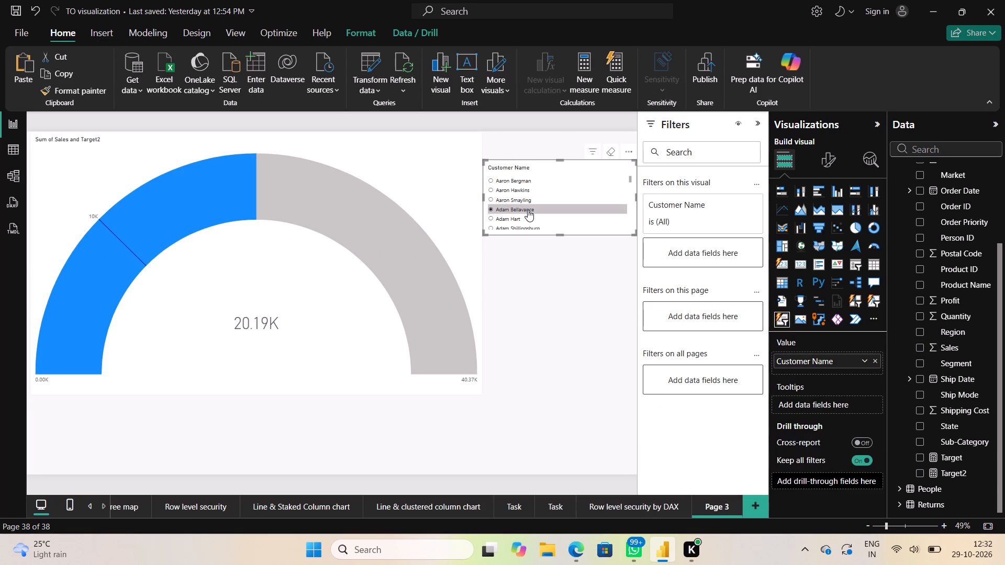
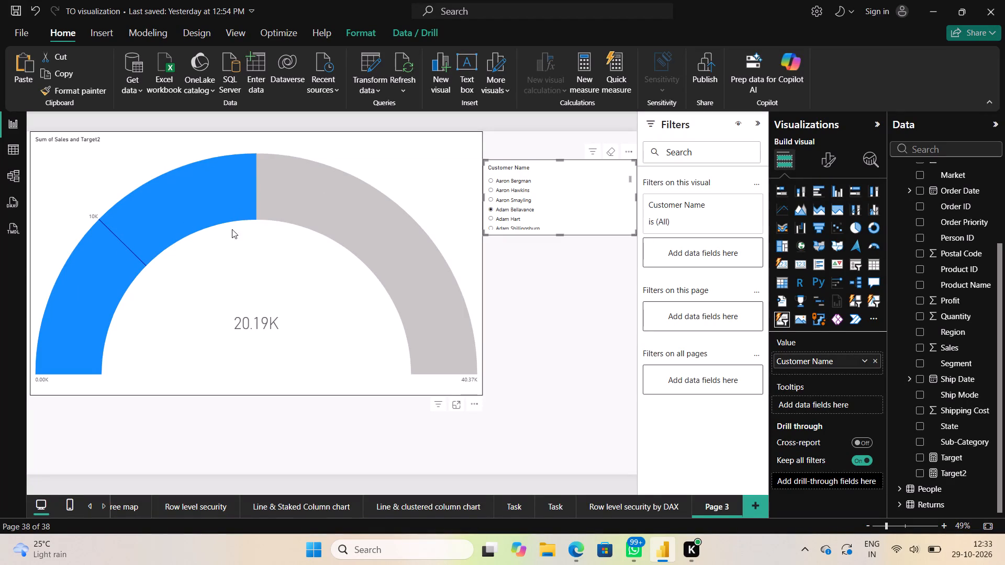
Filter the gauge by three customers further down the Customer Name slicer, one at a time, to compare their sales with the target.
{"action": "scroll", "coordinate": [515, 205], "scroll_direction": "down", "scroll_amount": 4}
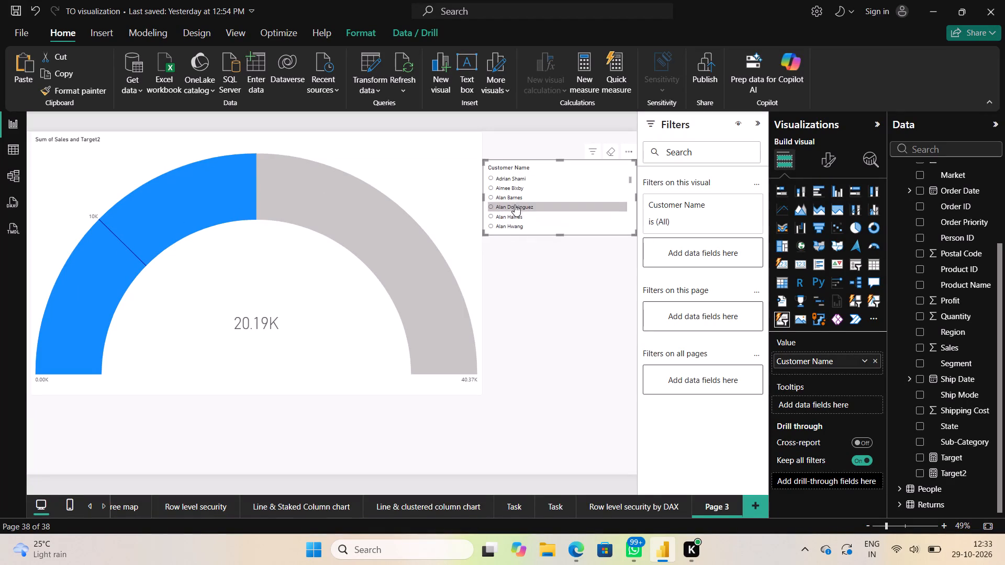
{"action": "left_click", "coordinate": [513, 210]}
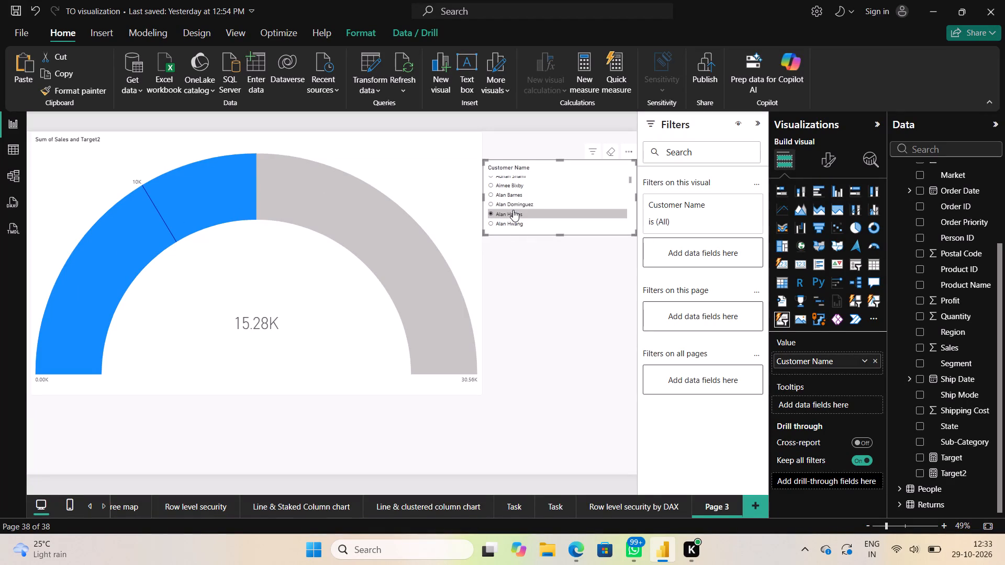
{"action": "scroll", "coordinate": [513, 220], "scroll_direction": "down", "scroll_amount": 6}
{"action": "left_click", "coordinate": [514, 206]}
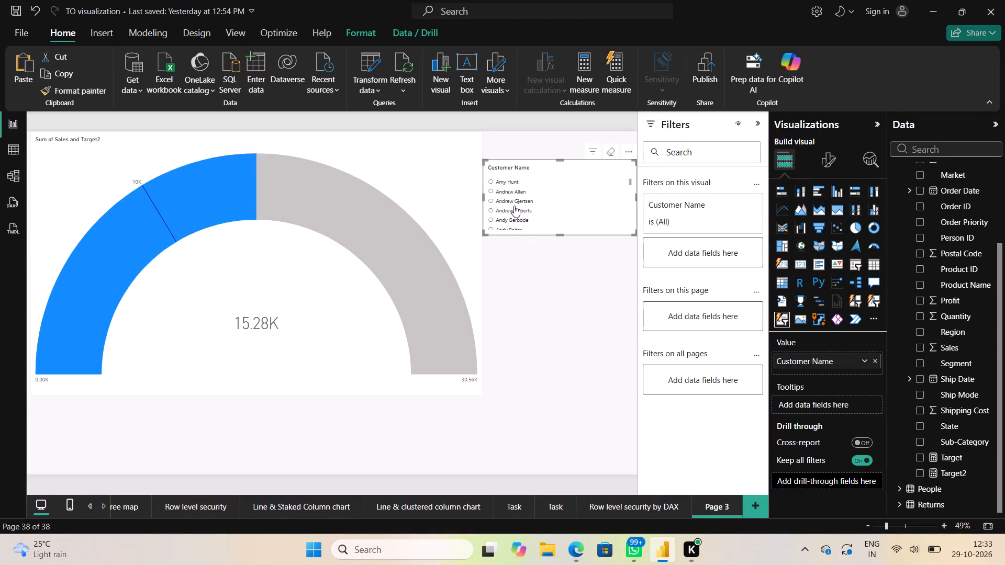
{"action": "left_click", "coordinate": [520, 188]}
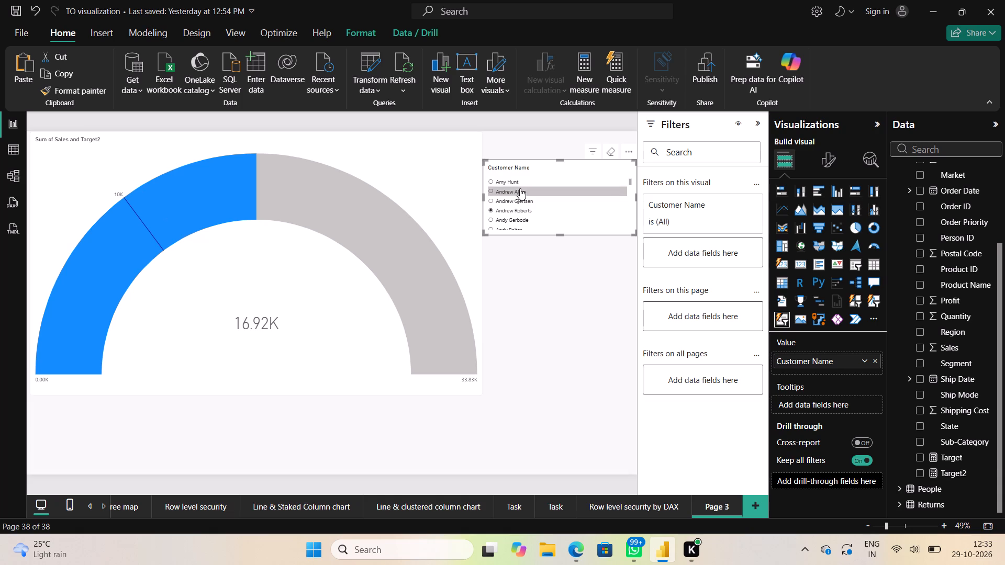
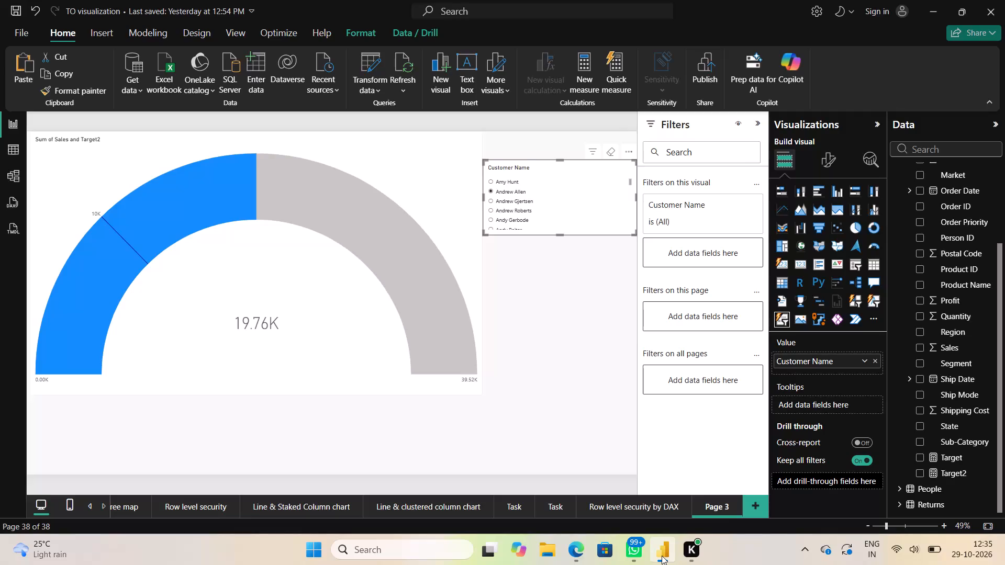
Rename the Page 3 report page, which holds the sales gauge and customer slicer, as Gauge chart.
{"action": "double_click", "coordinate": [710, 503]}
{"action": "key", "text": "BackSpace"}
{"action": "key", "text": "BackSpace"}
{"action": "key", "text": "BackSpace"}
{"action": "key", "text": "BackSpace"}
{"action": "key", "text": "BackSpace"}
{"action": "key", "text": "BackSpace"}
{"action": "key", "text": "BackSpace"}
{"action": "key", "text": "BackSpace"}
{"action": "key", "text": "BackSpace"}
{"action": "key", "text": "BackSpace"}
{"action": "key", "text": "BackSpace"}
{"action": "key", "text": "BackSpace"}
{"action": "key", "text": "BackSpace"}
{"action": "key", "text": "g"}
{"action": "type", "text": "auge"}
{"action": "key", "text": "space"}
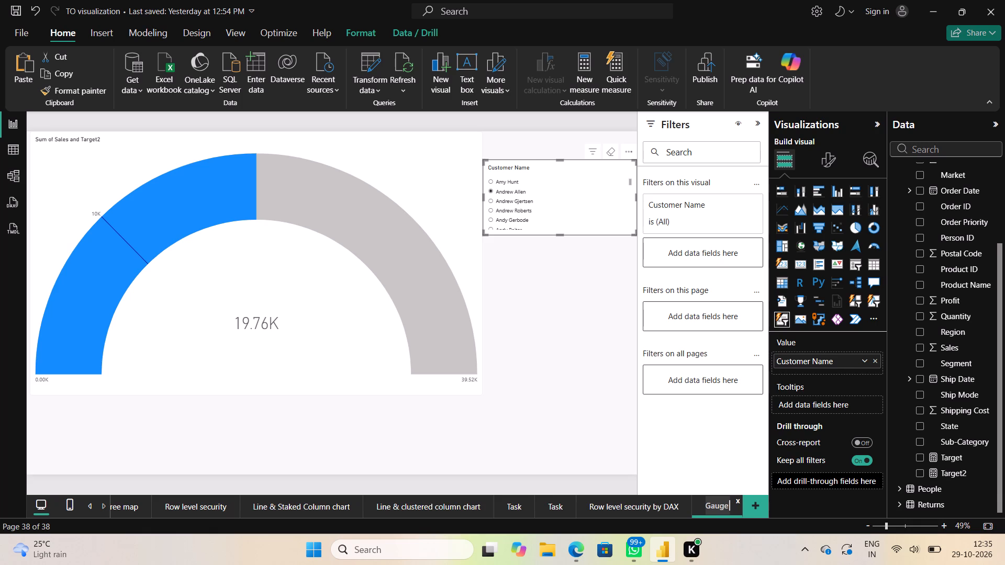
{"action": "key", "text": "space"}
{"action": "type", "text": "cg"}
{"action": "key", "text": "equal"}
{"action": "key", "text": "BackSpace"}
{"action": "key", "text": "BackSpace"}
{"action": "type", "text": "hart"}
{"action": "key", "text": "Return"}
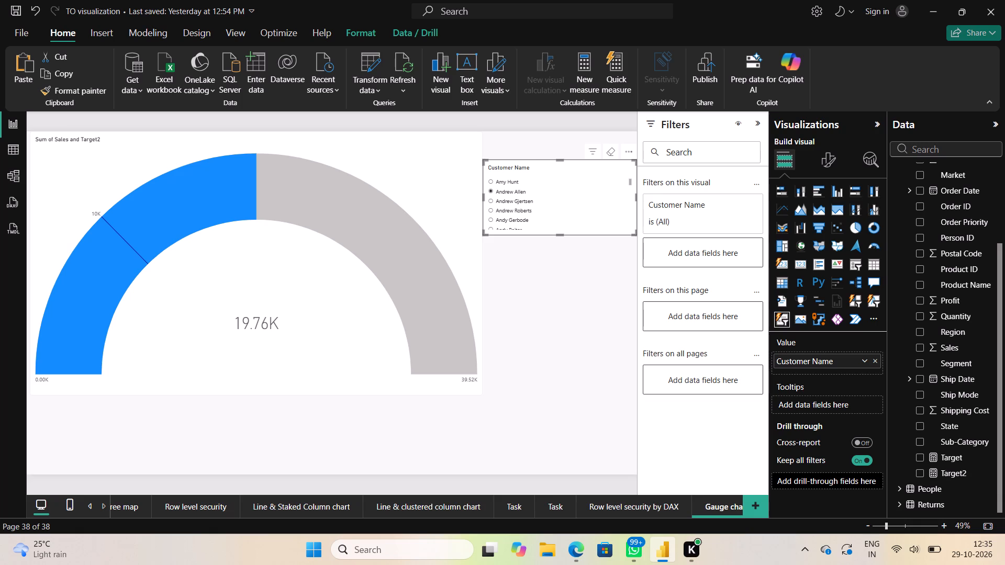
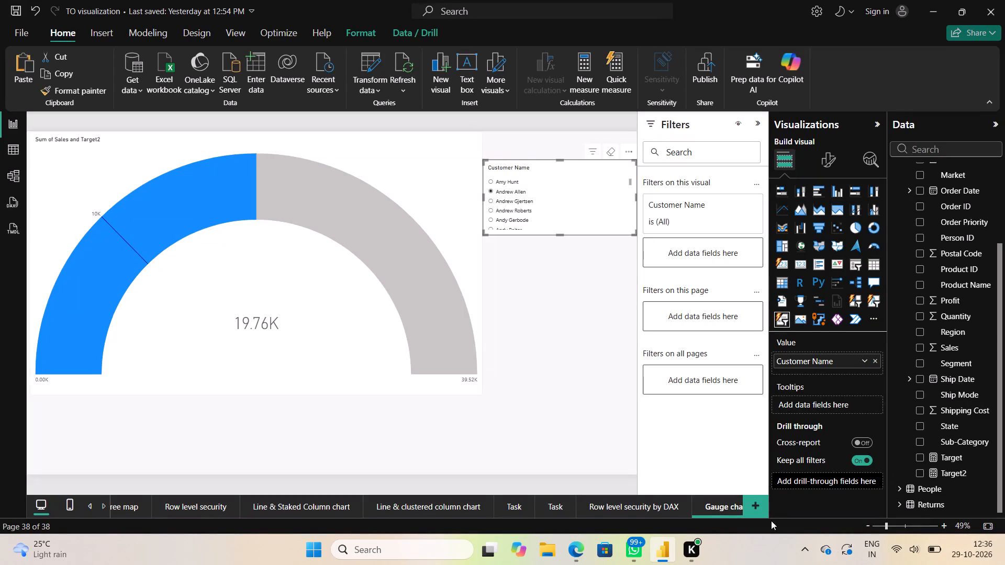
Add a new report page and place an enlarged KPI visual in the page's upper-left area.
{"action": "left_click", "coordinate": [755, 501]}
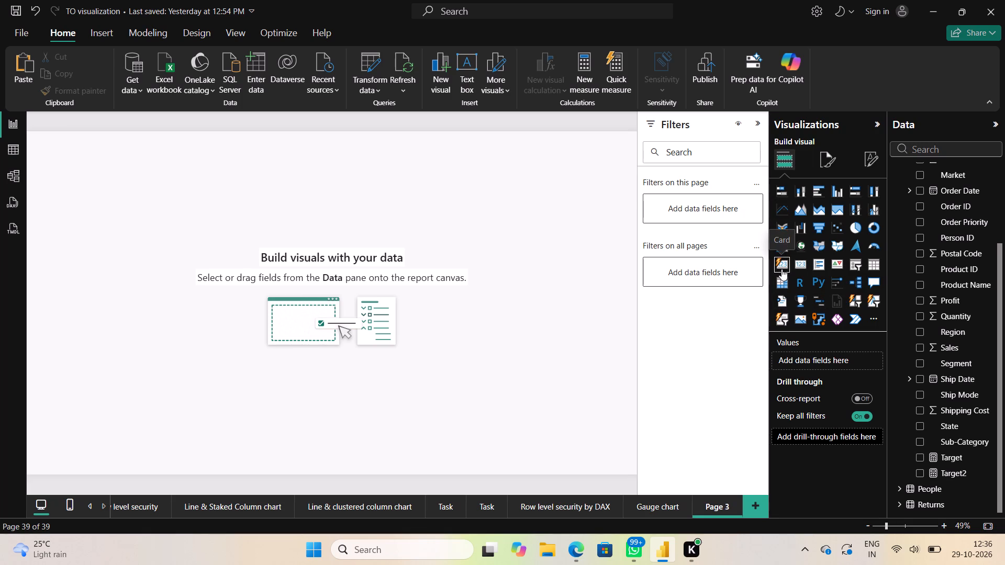
{"action": "double_click", "coordinate": [834, 262]}
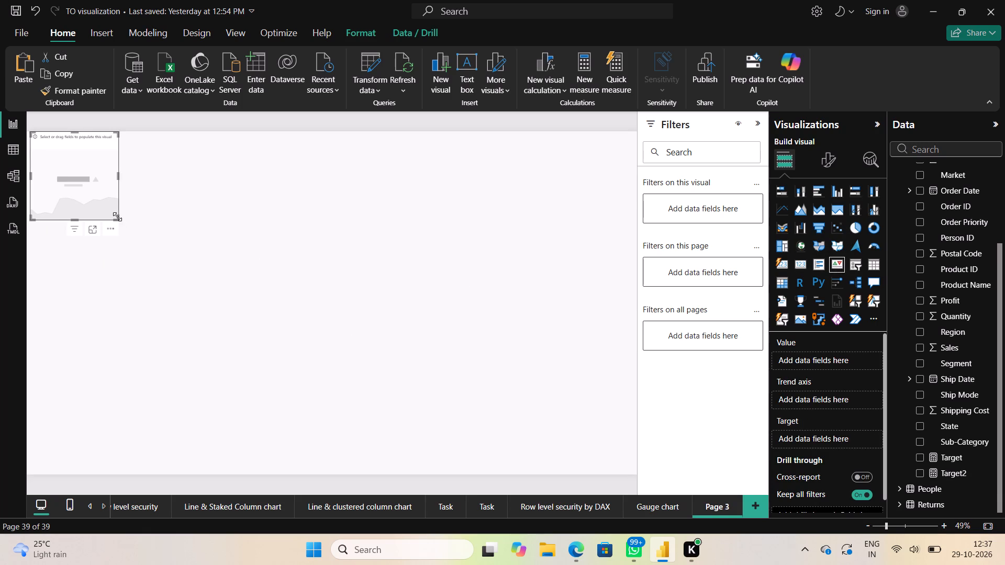
{"action": "left_click_drag", "start_coordinate": [117, 217], "coordinate": [363, 324]}
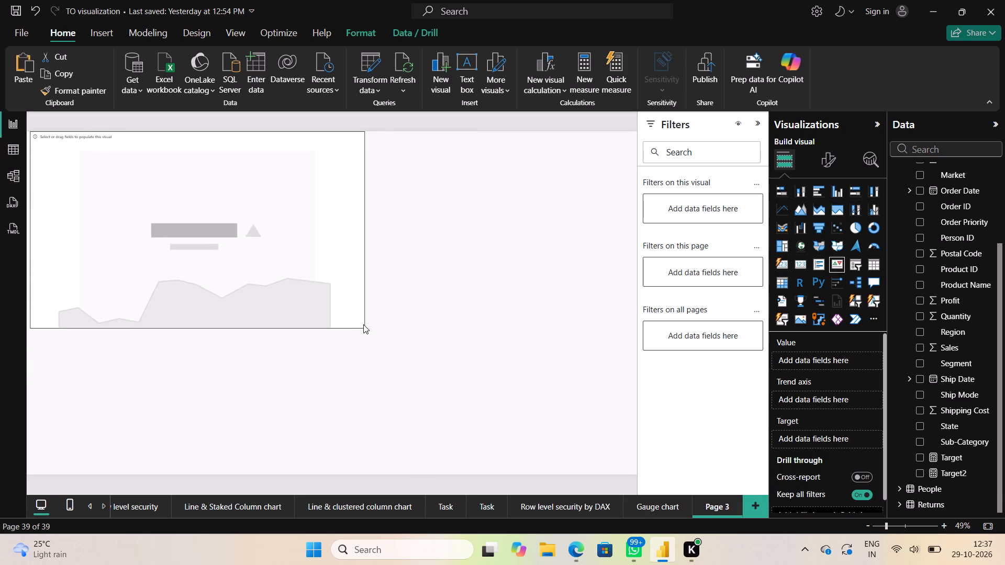
{"action": "left_click_drag", "start_coordinate": [363, 324], "coordinate": [305, 307]}
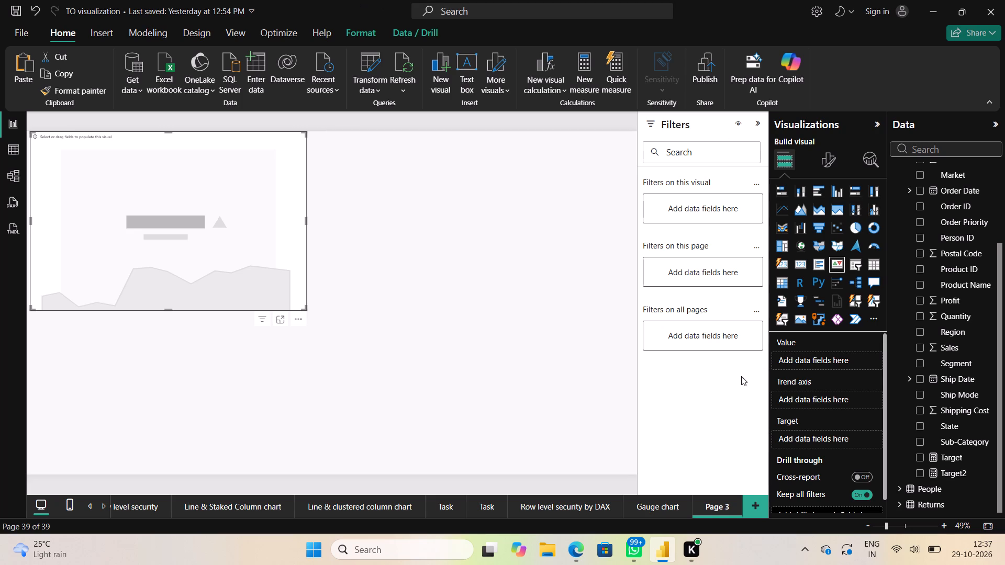
Set the KPI's value to Sales and its trend axis to the Year level of the Order Date hierarchy.
{"action": "left_click", "coordinate": [919, 343]}
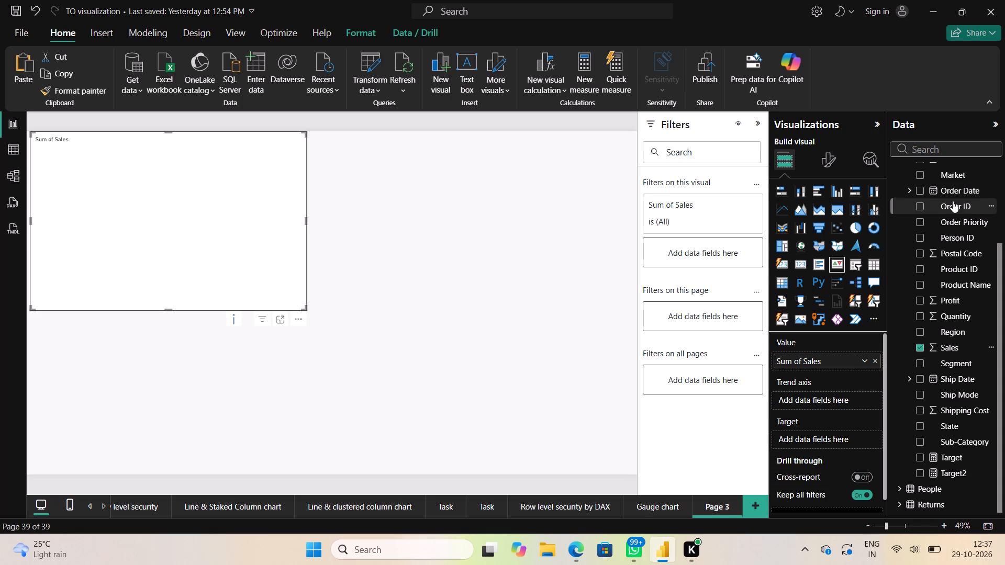
{"action": "left_click", "coordinate": [920, 190]}
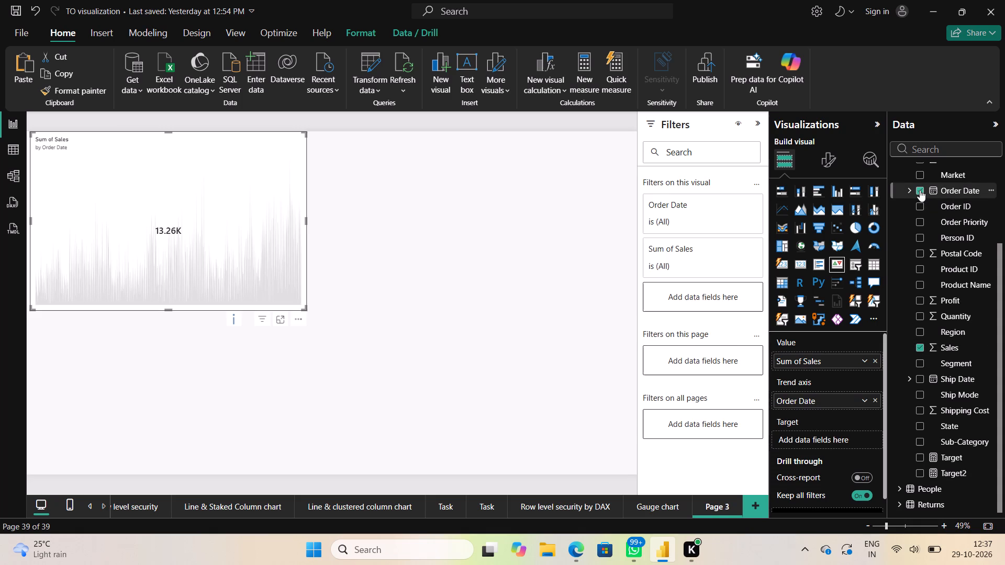
{"action": "left_click", "coordinate": [905, 191]}
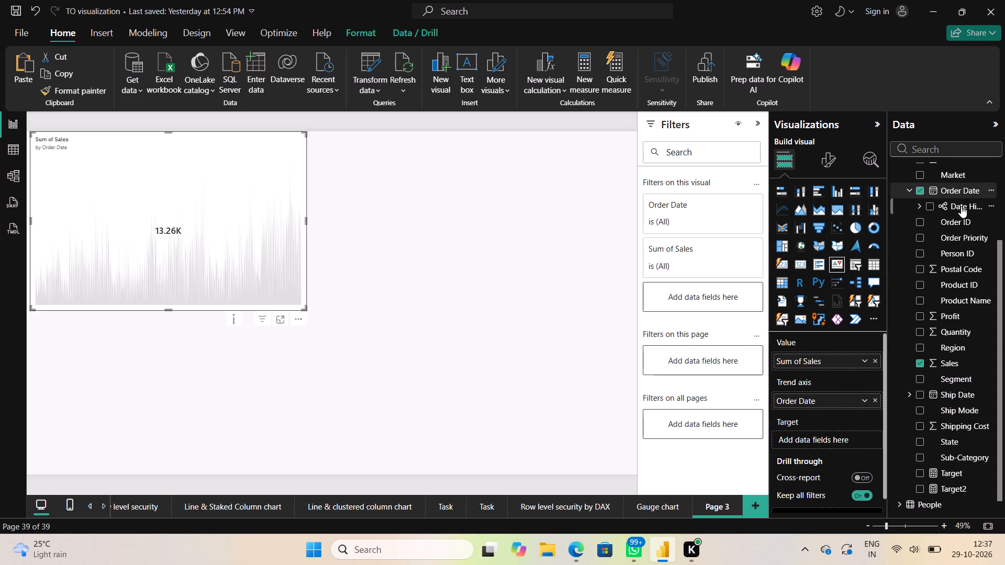
{"action": "left_click", "coordinate": [919, 206]}
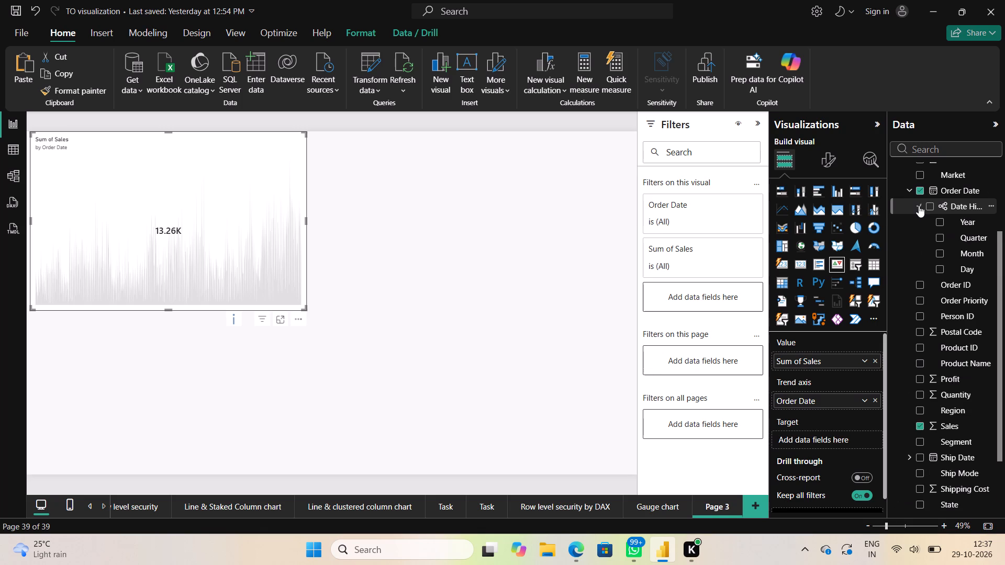
{"action": "left_click", "coordinate": [935, 219]}
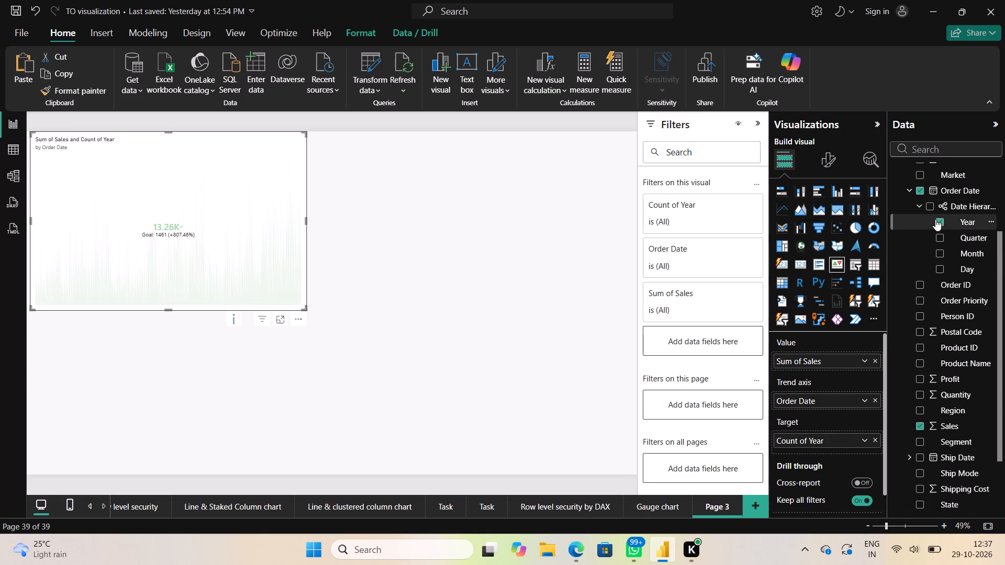
{"action": "left_click", "coordinate": [919, 188]}
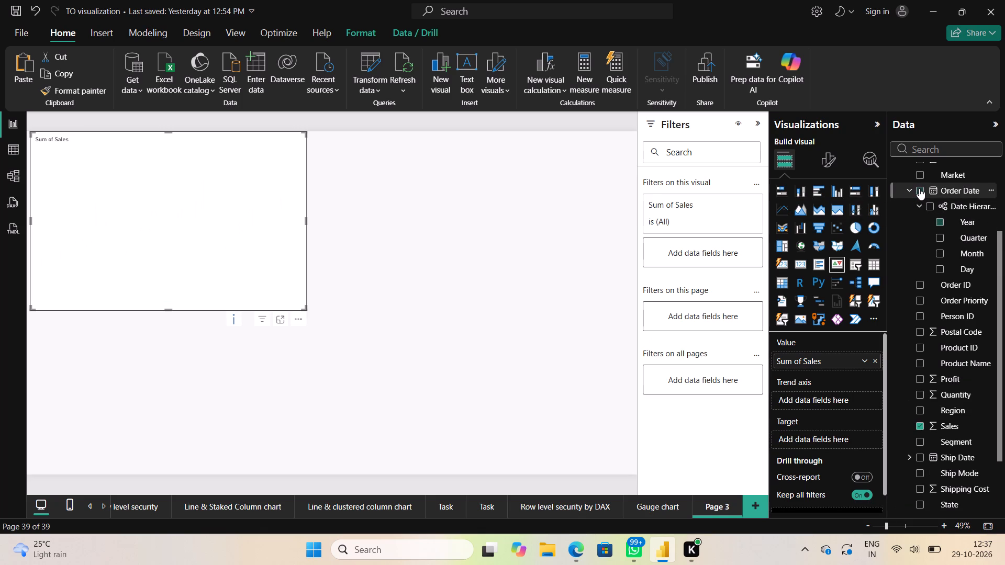
{"action": "left_click", "coordinate": [940, 221]}
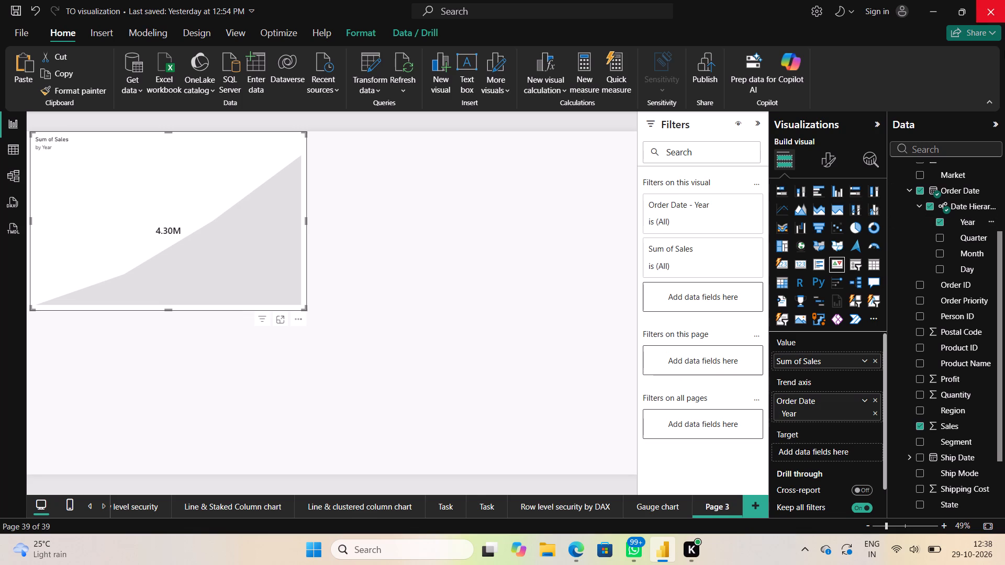
Add an empty Card visual to the page and position it beside the KPI, to its right.
{"action": "left_click", "coordinate": [552, 237]}
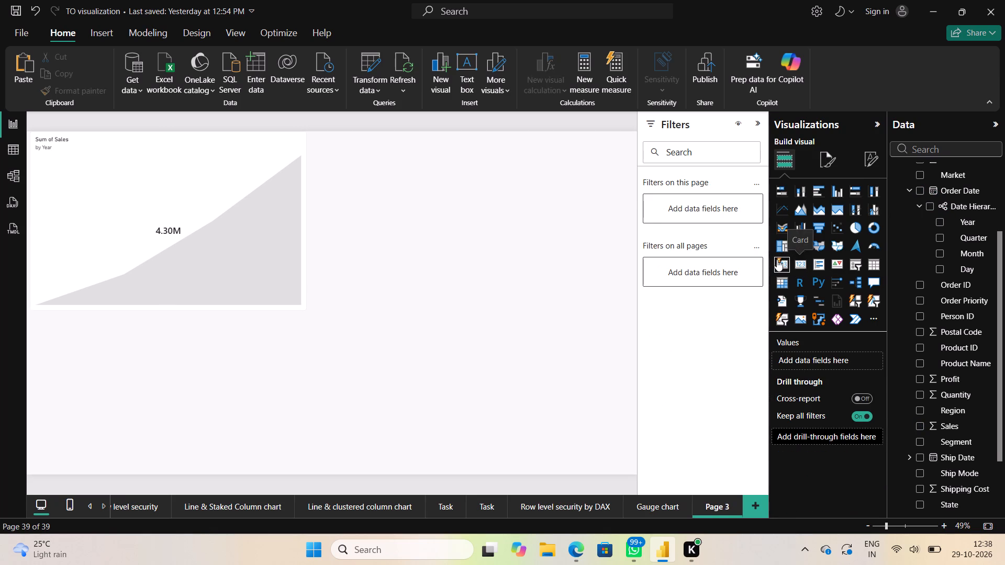
{"action": "double_click", "coordinate": [781, 261]}
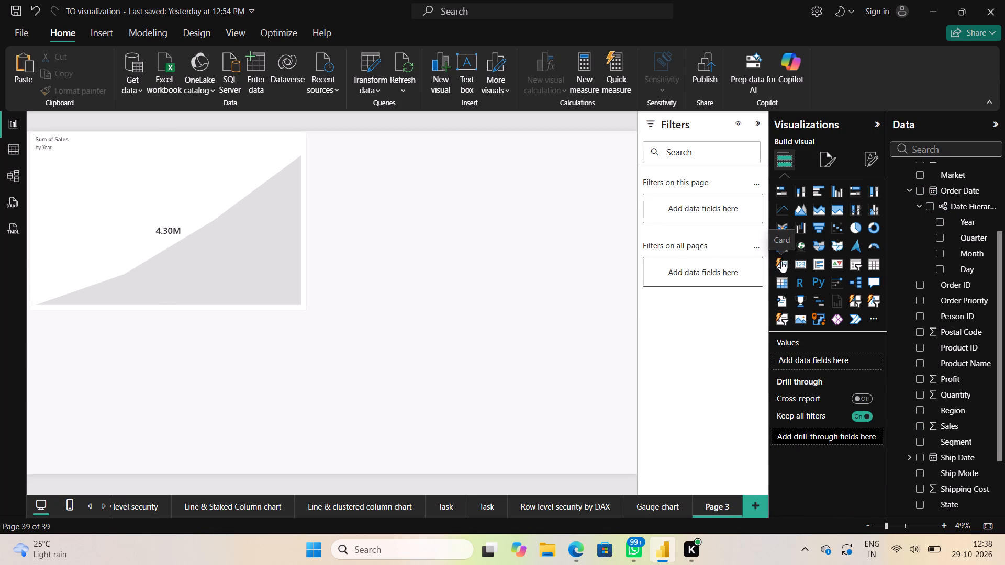
{"action": "left_click_drag", "start_coordinate": [236, 351], "coordinate": [264, 344]}
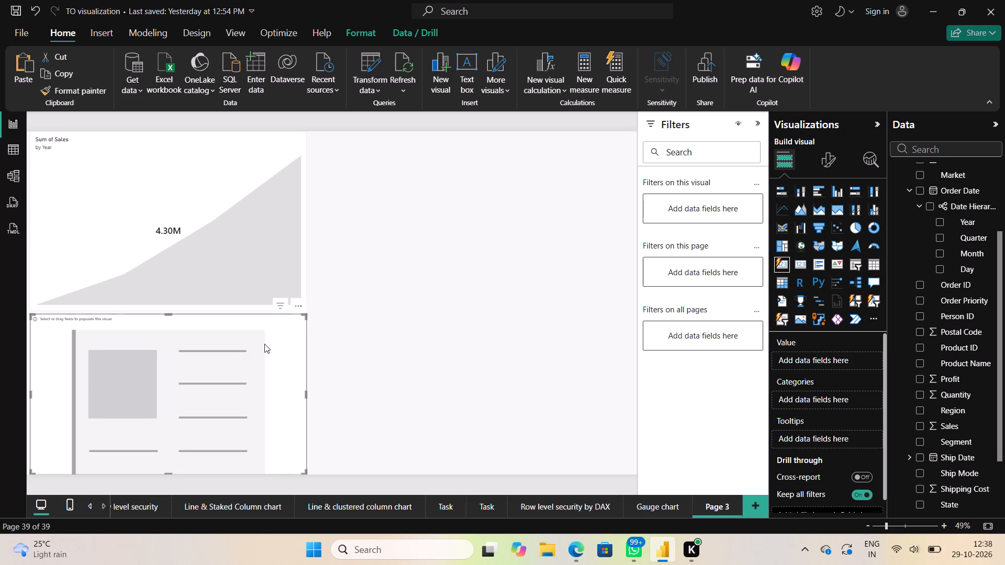
{"action": "left_click_drag", "start_coordinate": [264, 344], "coordinate": [540, 178]}
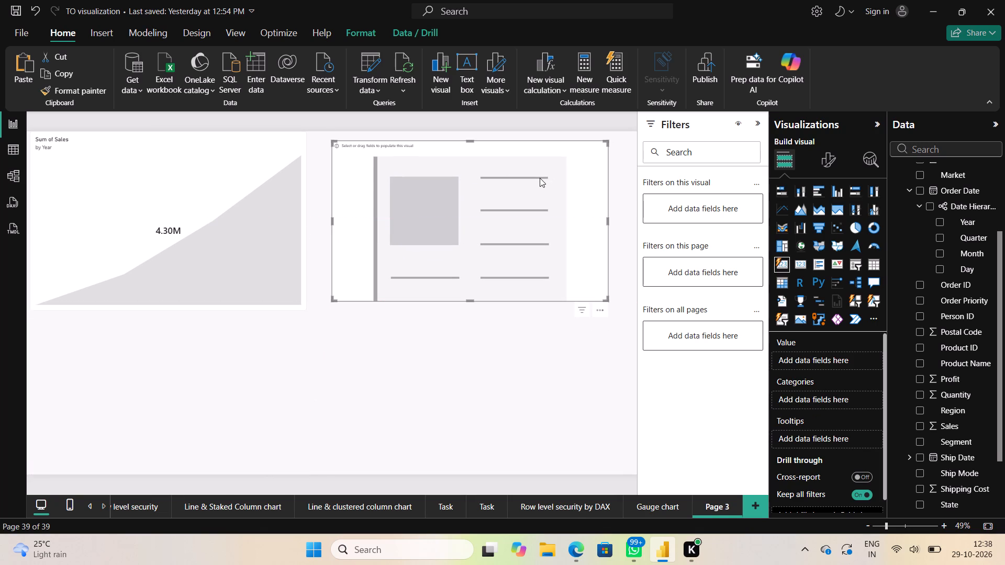
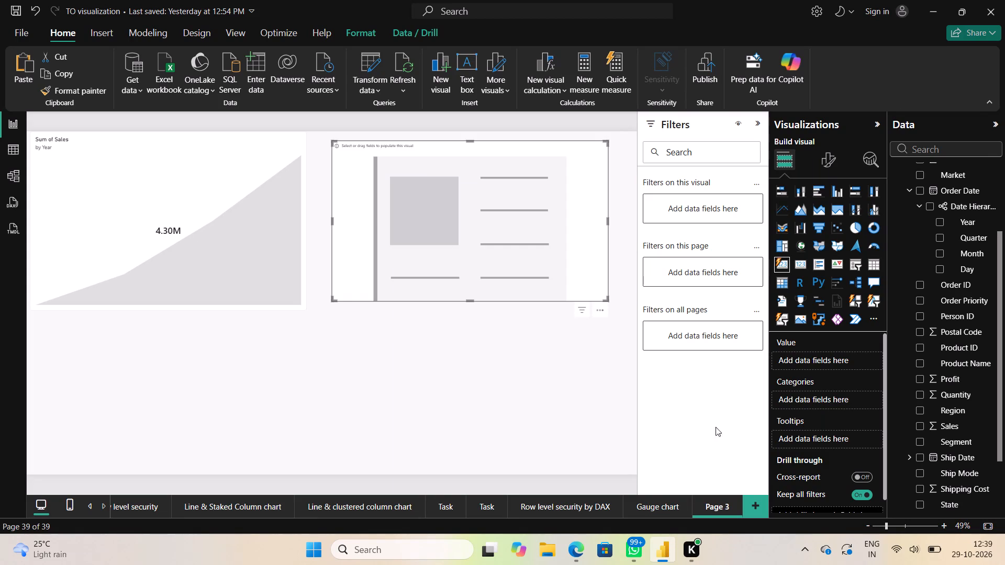
Set the new card's value to Sales.
{"action": "left_click", "coordinate": [921, 422]}
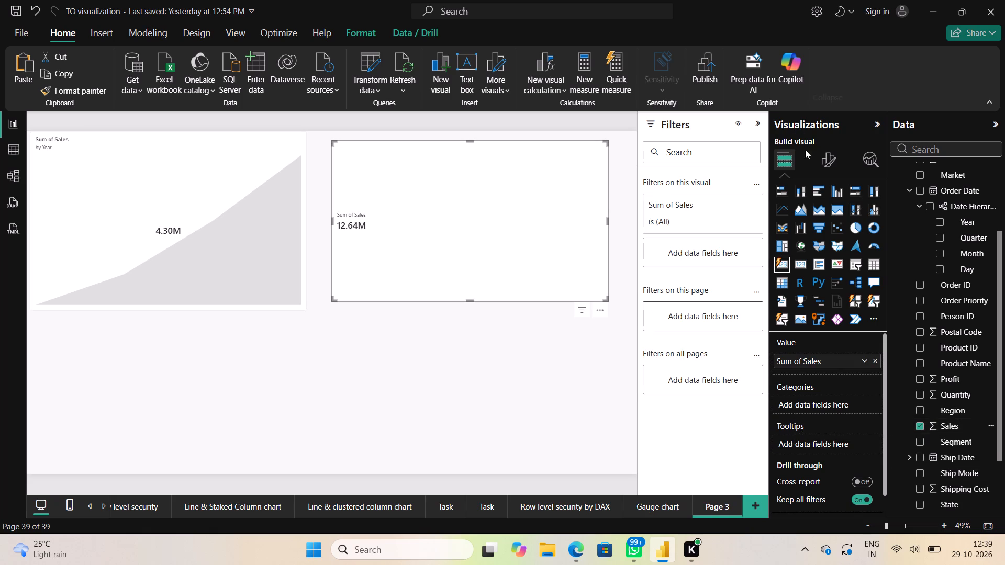
Turn on the card's title and format it in bold at size 25 with centred horizontal alignment.
{"action": "left_click", "coordinate": [820, 162]}
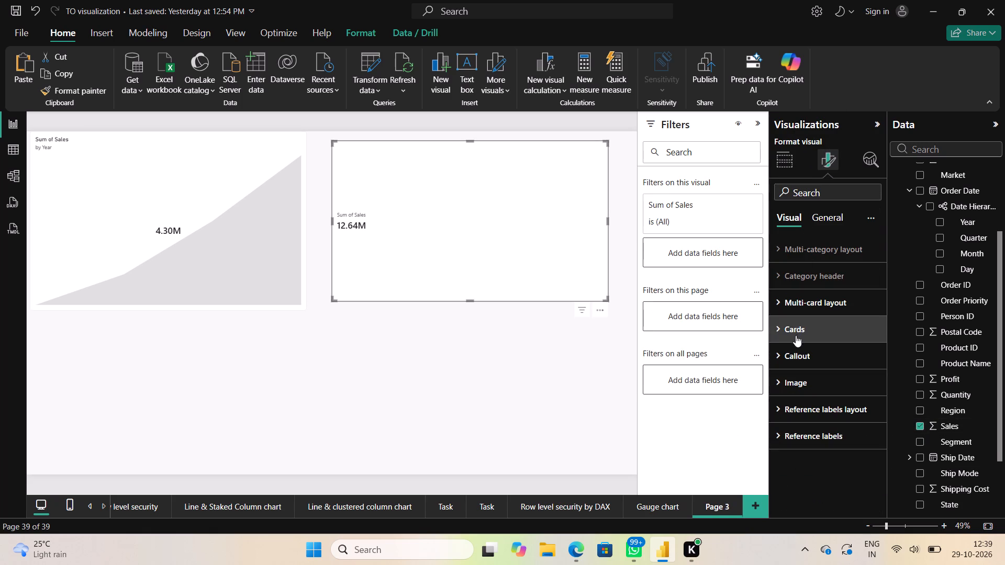
{"action": "left_click", "coordinate": [818, 219]}
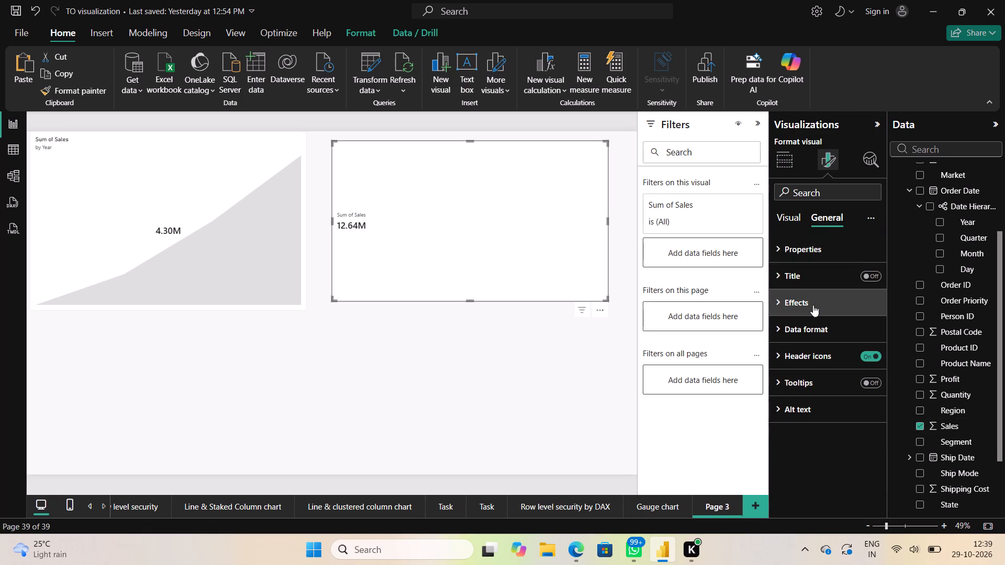
{"action": "left_click", "coordinate": [785, 275]}
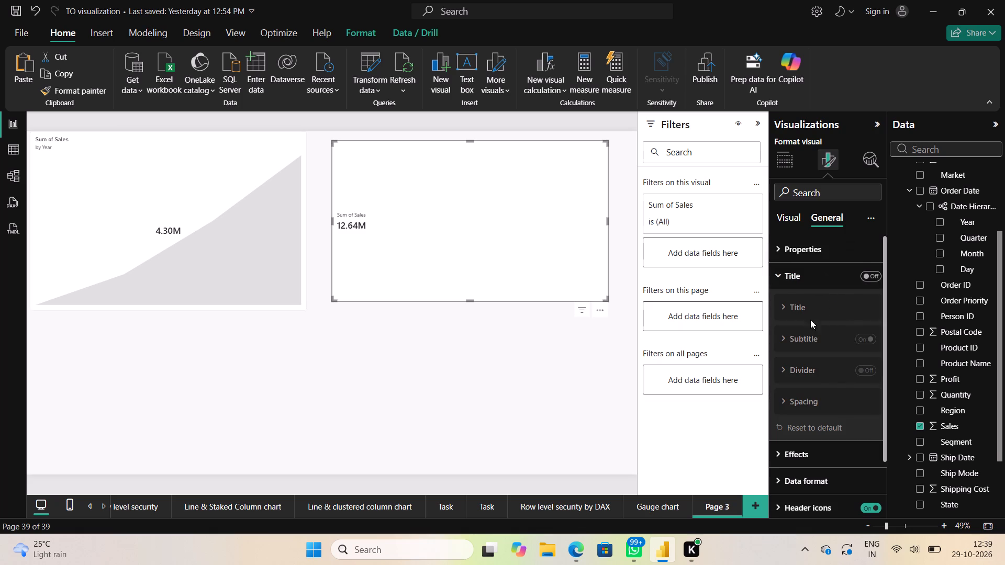
{"action": "left_click", "coordinate": [859, 276]}
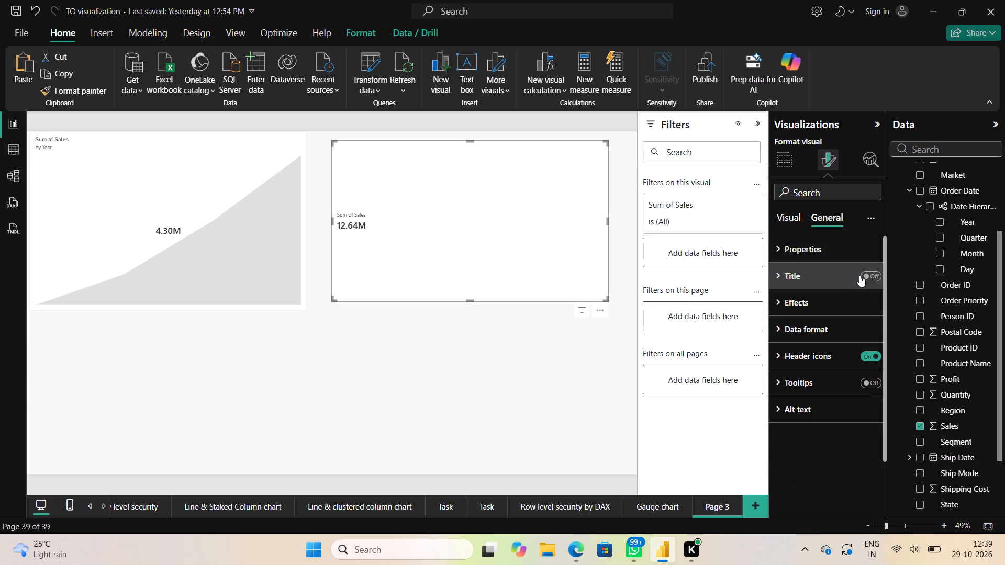
{"action": "left_click", "coordinate": [866, 274]}
{"action": "left_click", "coordinate": [778, 273]}
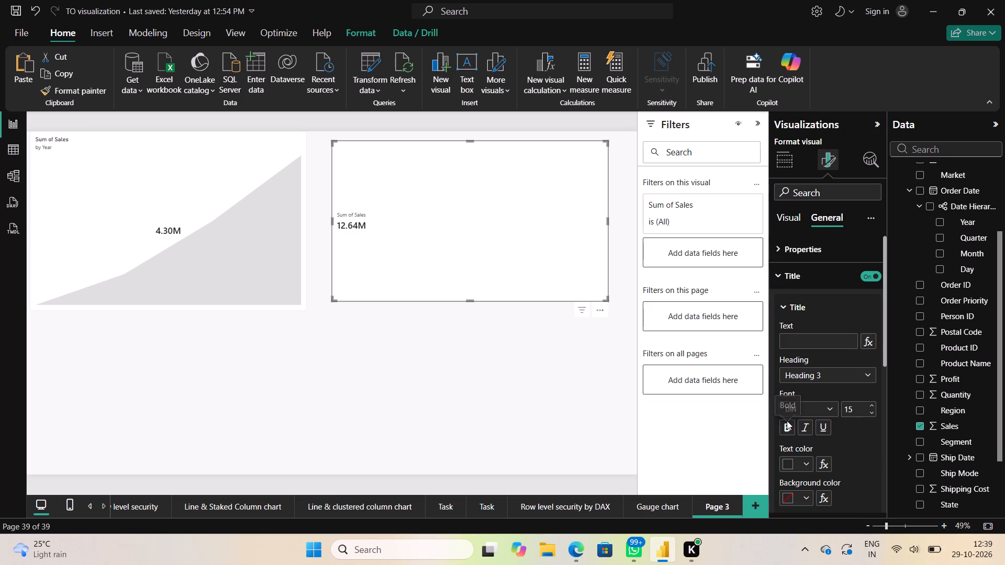
{"action": "left_click", "coordinate": [787, 421]}
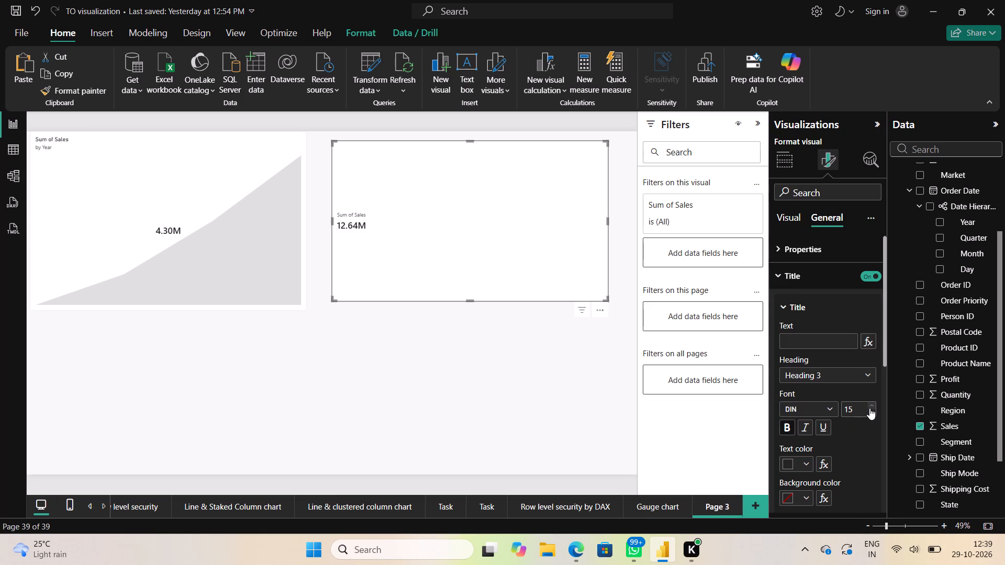
{"action": "triple_click", "coordinate": [870, 406]}
{"action": "triple_click", "coordinate": [870, 406]}
{"action": "triple_click", "coordinate": [870, 406]}
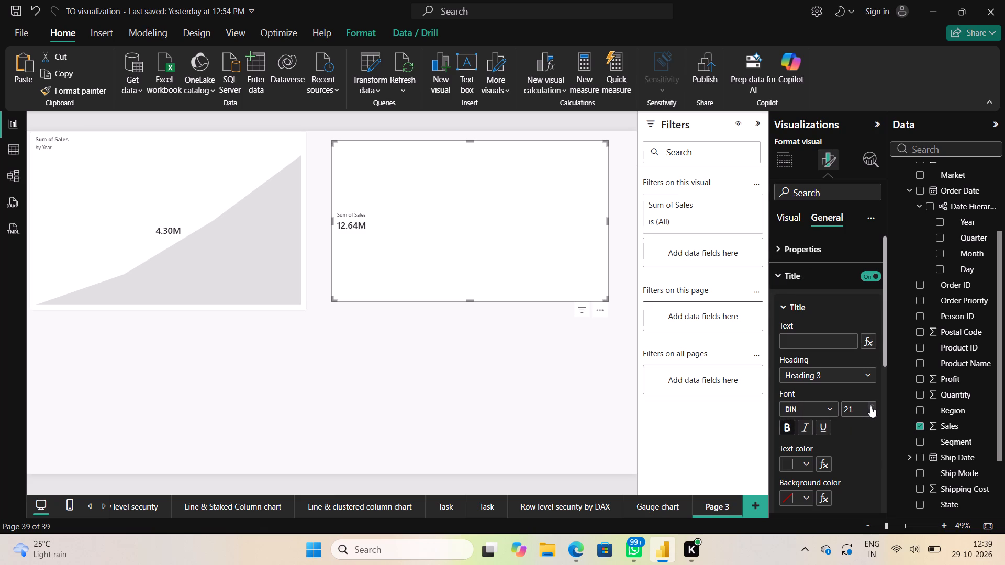
{"action": "left_click", "coordinate": [870, 406]}
{"action": "left_click_drag", "start_coordinate": [870, 406], "coordinate": [847, 424]}
{"action": "scroll", "coordinate": [847, 424], "scroll_direction": "down", "scroll_amount": 1}
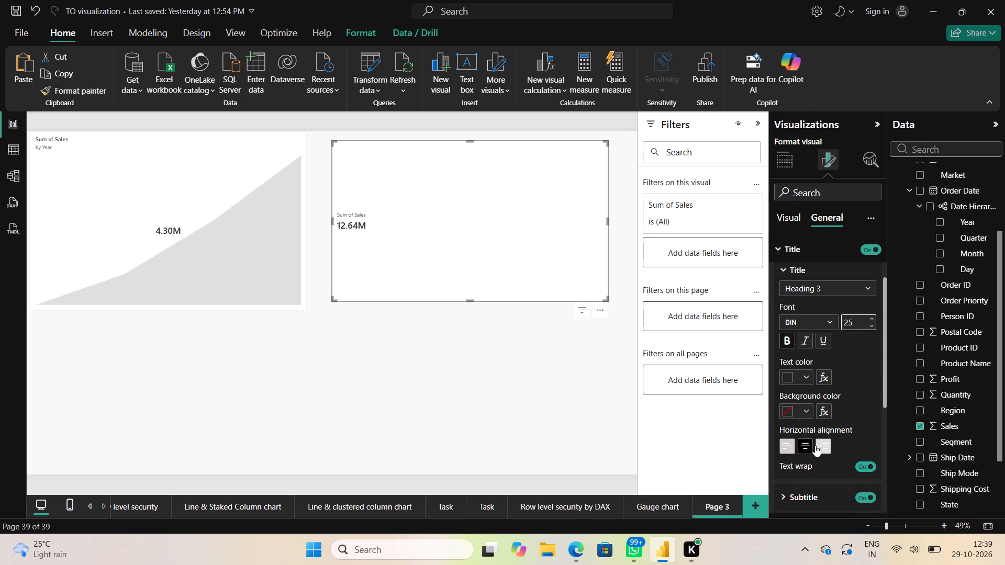
{"action": "left_click", "coordinate": [806, 446]}
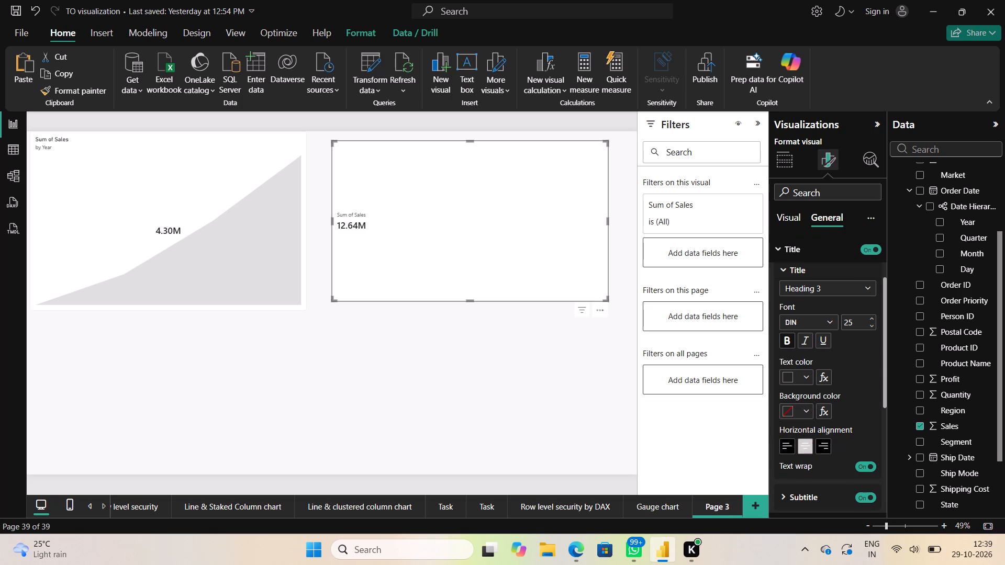
{"action": "left_click", "coordinate": [810, 446]}
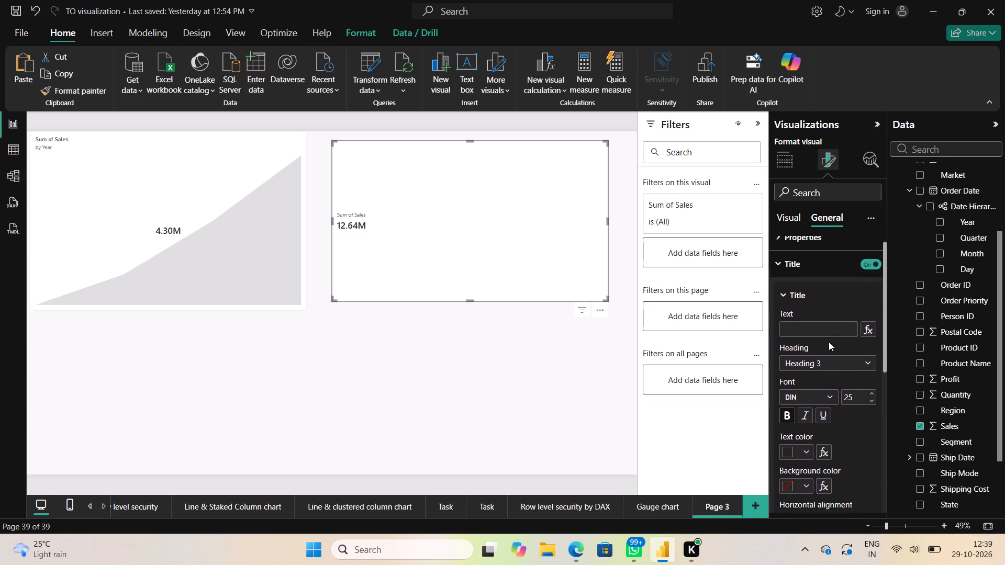
{"action": "scroll", "coordinate": [829, 342], "scroll_direction": "down", "scroll_amount": 1}
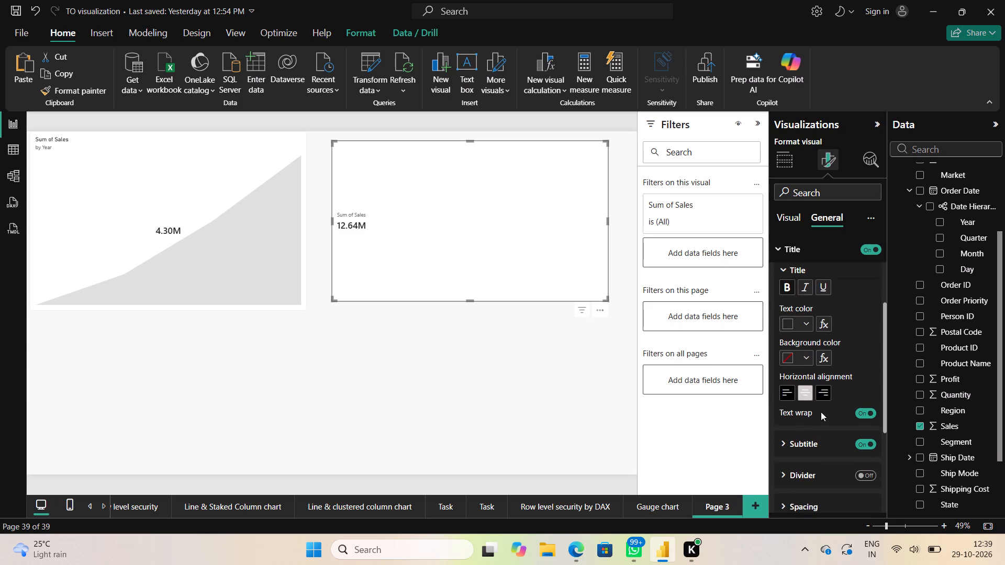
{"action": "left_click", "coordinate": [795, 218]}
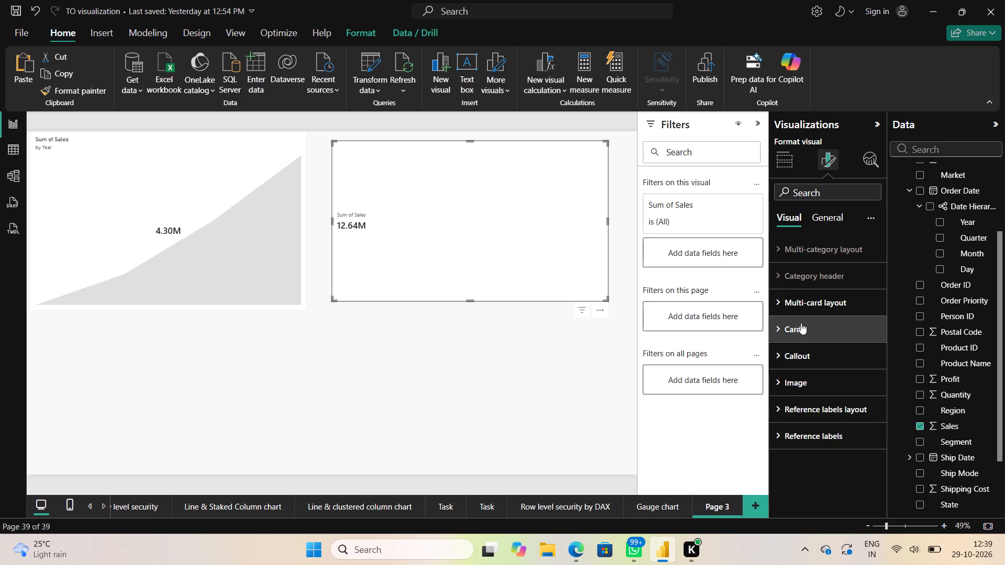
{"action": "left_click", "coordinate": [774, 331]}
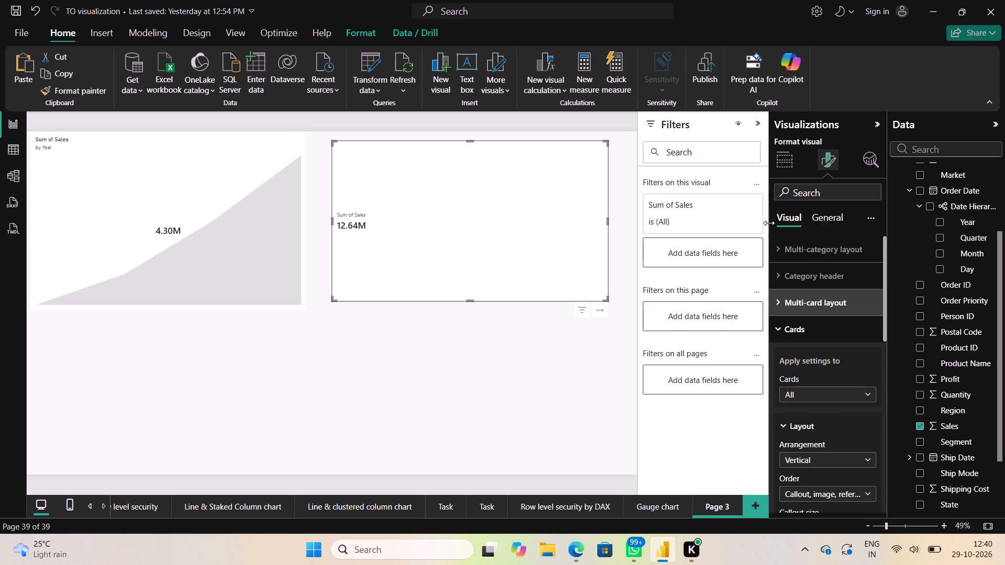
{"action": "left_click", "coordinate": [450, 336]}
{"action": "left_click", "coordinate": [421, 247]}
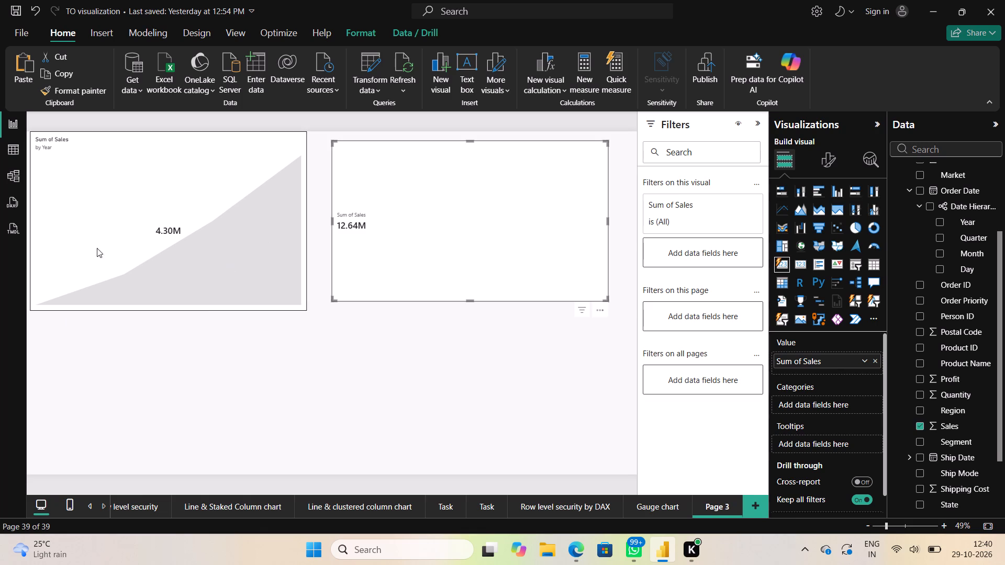
Add a List slicer below the KPI and set its value to the Year level of the Order Date hierarchy.
{"action": "left_click", "coordinate": [292, 409]}
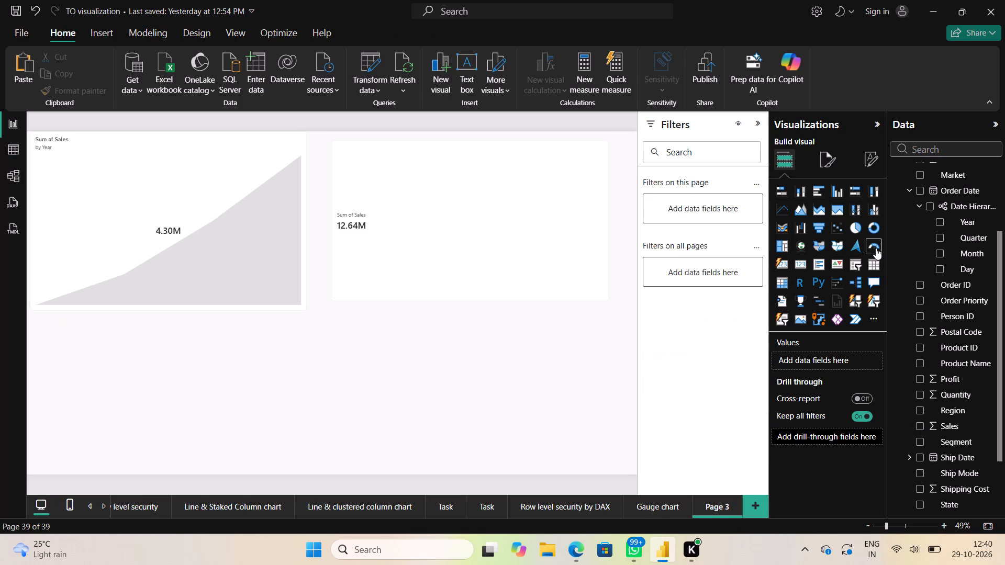
{"action": "double_click", "coordinate": [781, 324]}
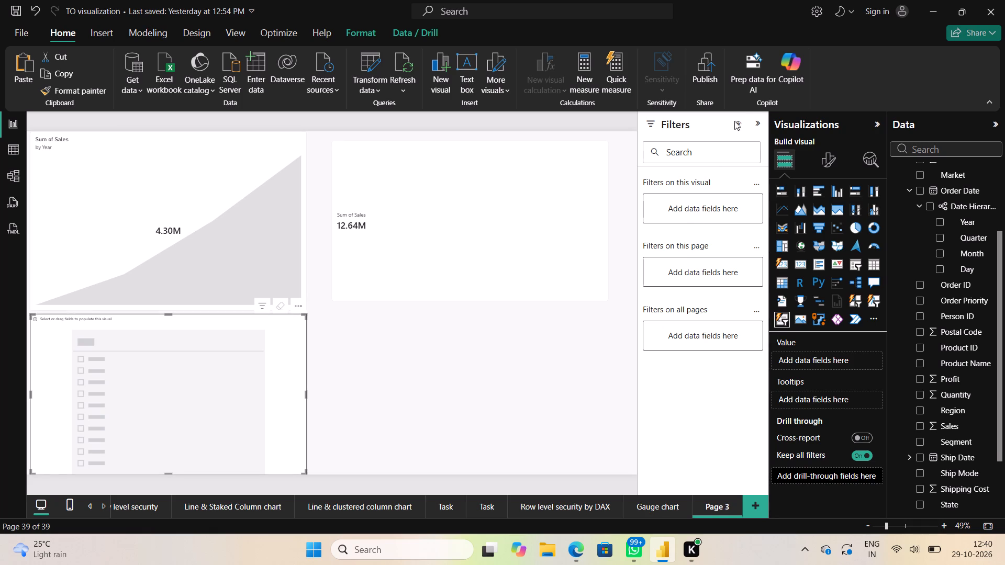
{"action": "left_click", "coordinate": [938, 221]}
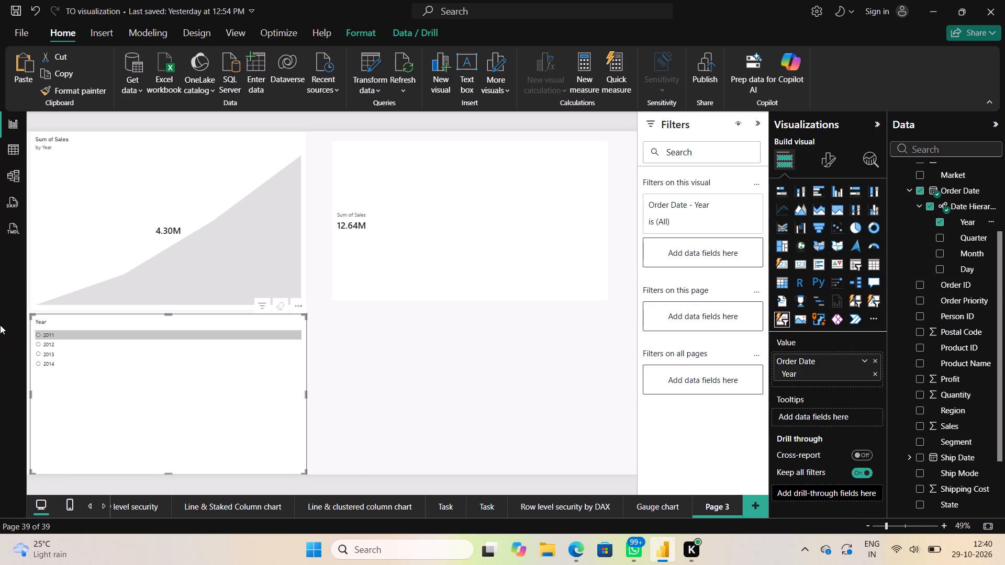
Select 2011, 2012, 2013 and 2014 one after another in the Year slicer to compare the KPI and card values.
{"action": "left_click", "coordinate": [38, 334]}
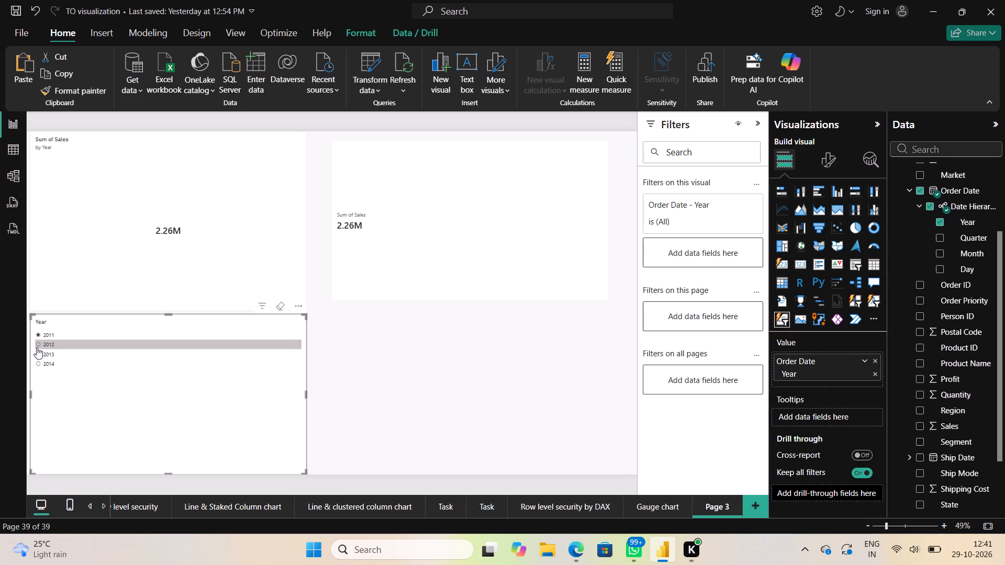
{"action": "left_click", "coordinate": [37, 342]}
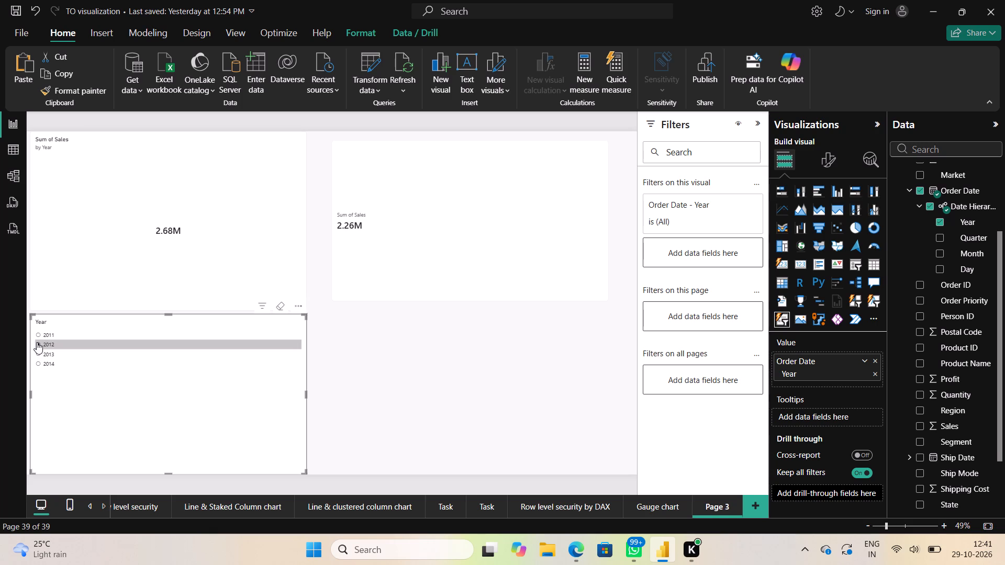
{"action": "left_click", "coordinate": [37, 352]}
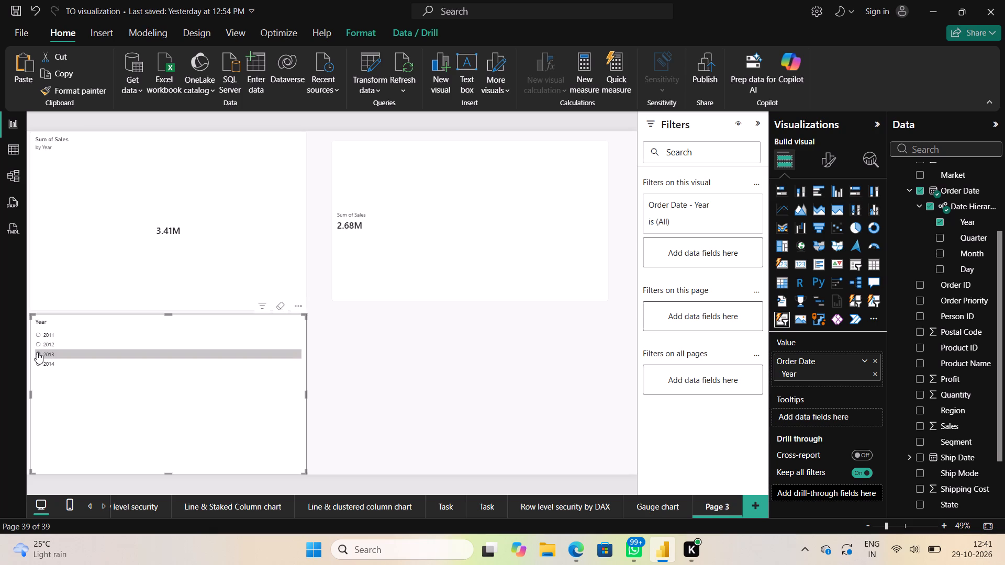
{"action": "left_click", "coordinate": [38, 363]}
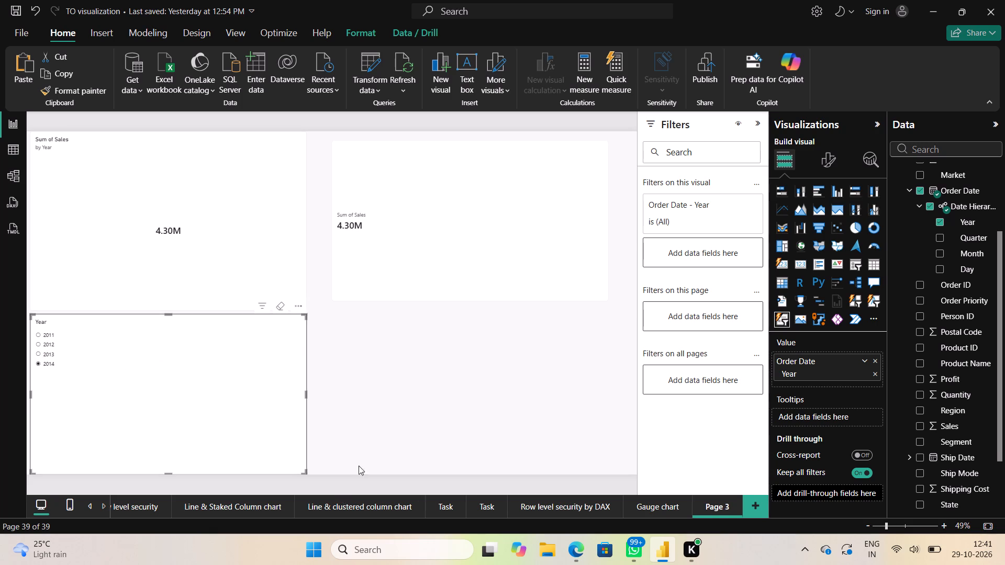
{"action": "left_click", "coordinate": [353, 397]}
{"action": "left_click", "coordinate": [220, 393]}
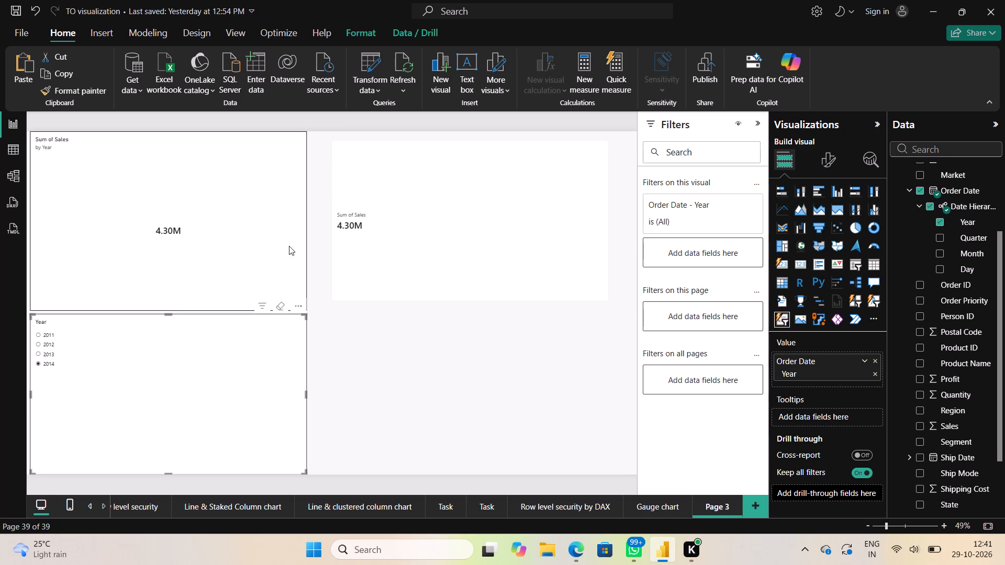
Check which filters and slicers affect the Year slicer.
{"action": "left_click", "coordinate": [258, 304]}
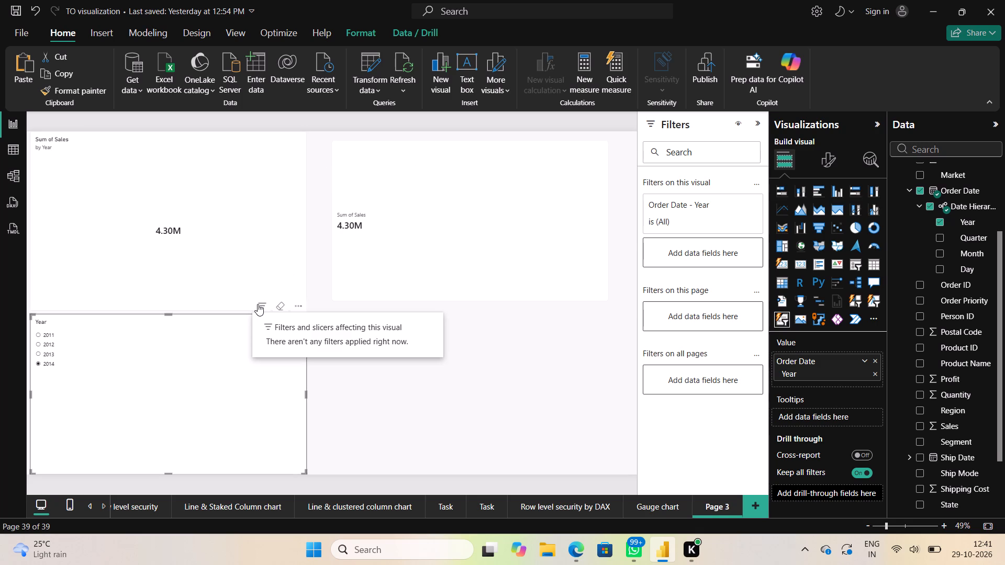
{"action": "left_click", "coordinate": [450, 414]}
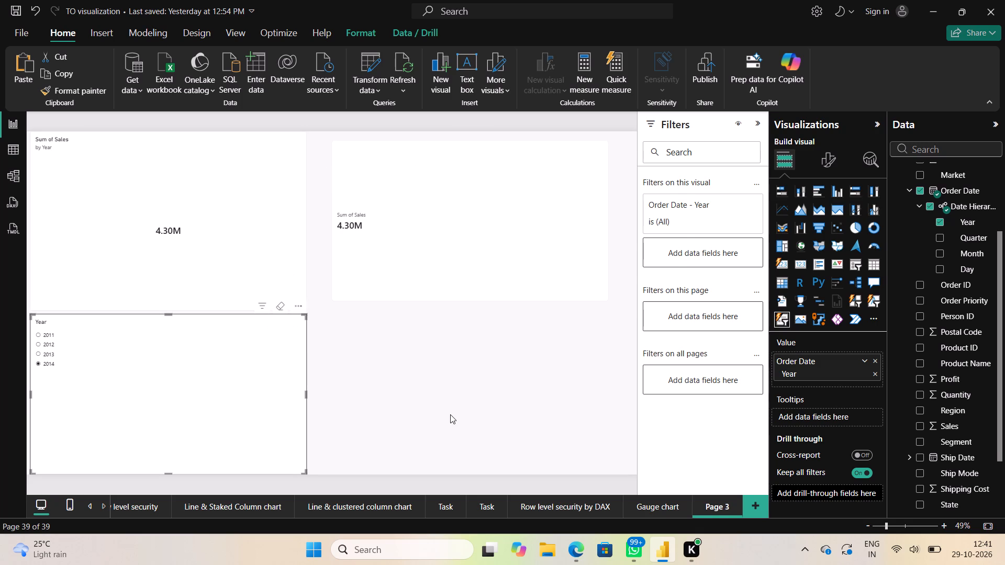
{"action": "left_click", "coordinate": [450, 414]}
Test the Year slicer with 2012 and with 2014, clearing its selection after each to compare the KPI and card.
{"action": "left_click", "coordinate": [270, 346]}
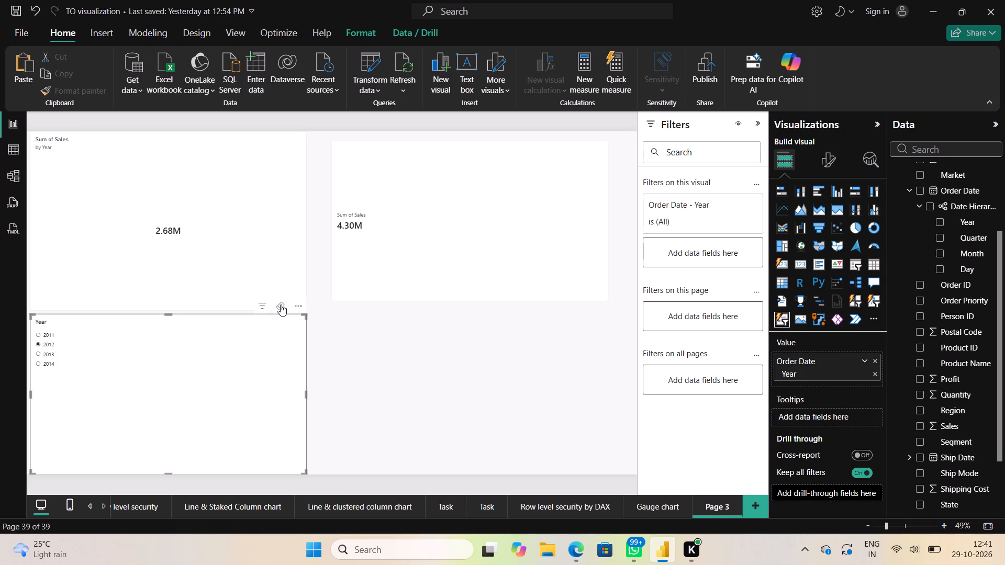
{"action": "left_click", "coordinate": [280, 304]}
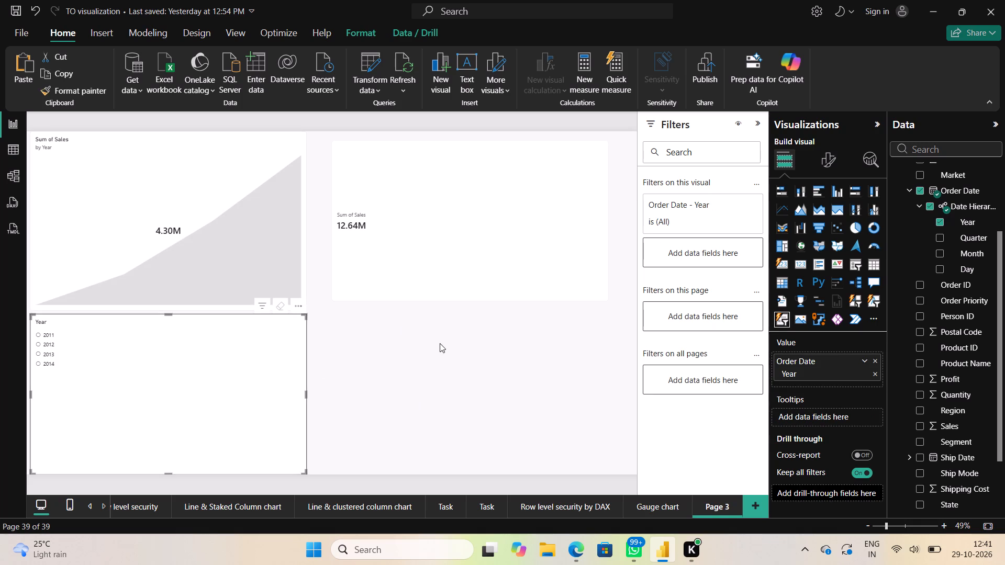
{"action": "left_click", "coordinate": [98, 367]}
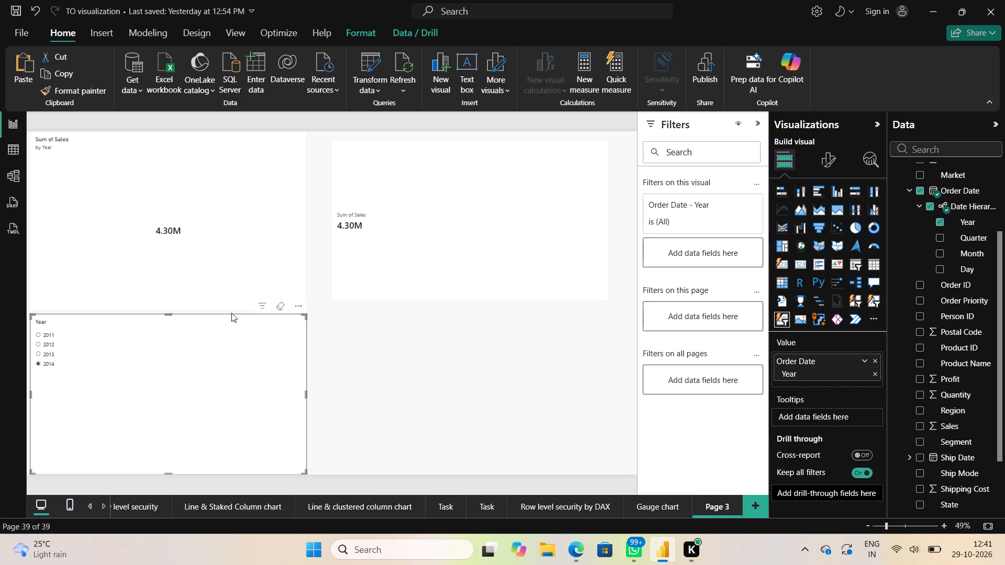
{"action": "left_click", "coordinate": [281, 303]}
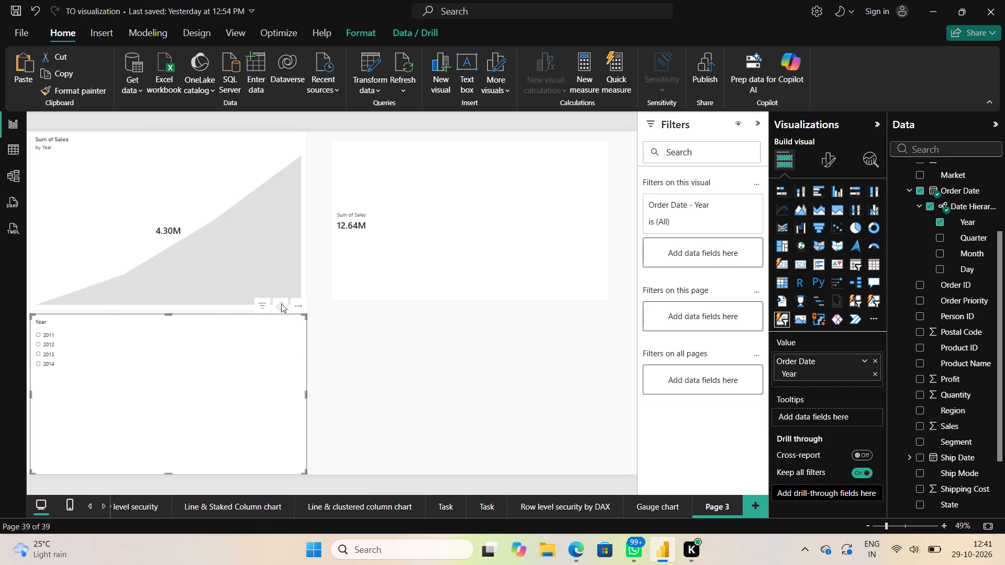
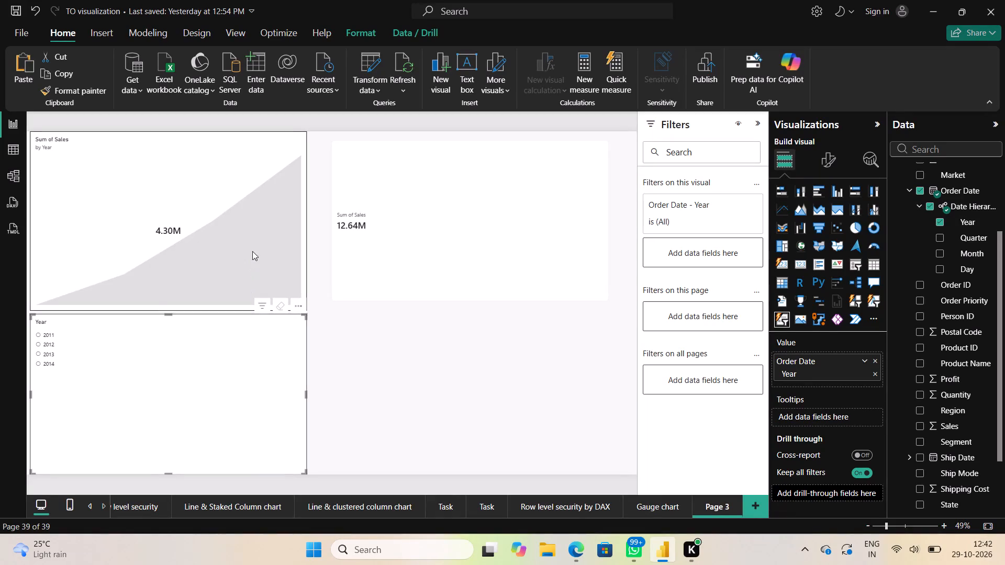
Delete the Sum of Sales card and the Year slicer, leaving only the Sales-by-year KPI on the page.
{"action": "left_click", "coordinate": [426, 297]}
{"action": "key", "text": "Delete"}
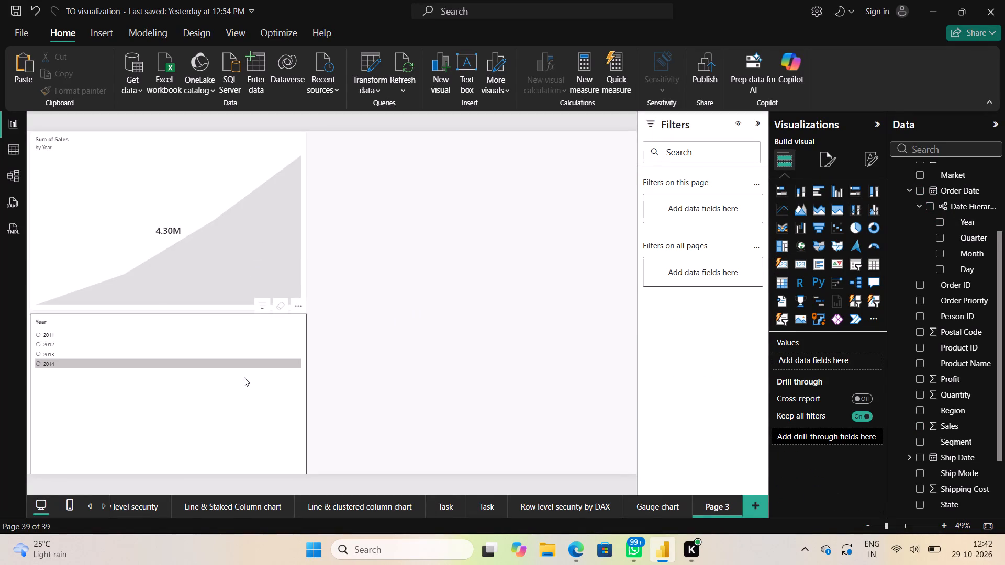
{"action": "left_click", "coordinate": [241, 380]}
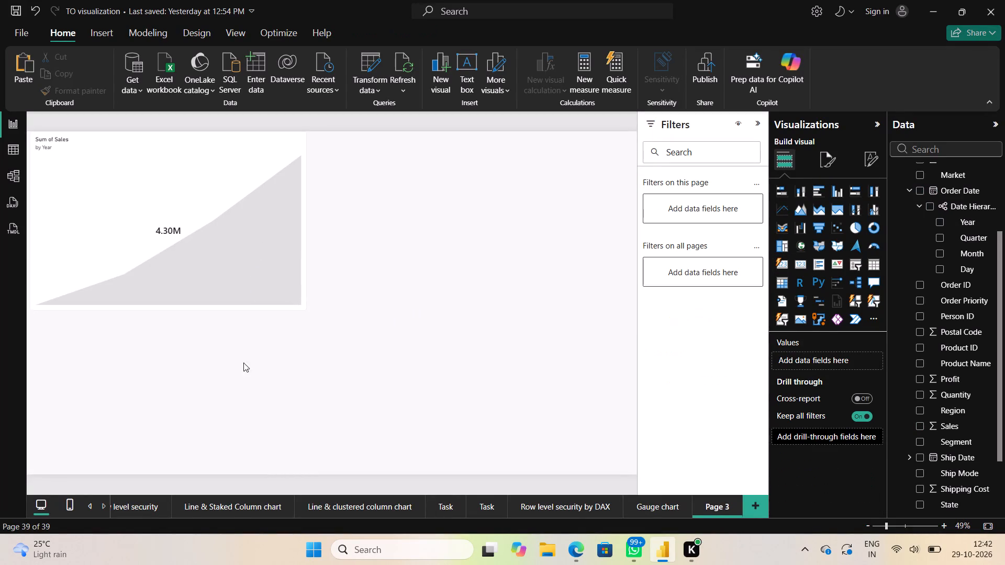
Enlarge the Sum of Sales by Year KPI to about half the page width and most of the page height.
{"action": "left_click", "coordinate": [278, 275]}
{"action": "left_click_drag", "start_coordinate": [303, 307], "coordinate": [339, 444]}
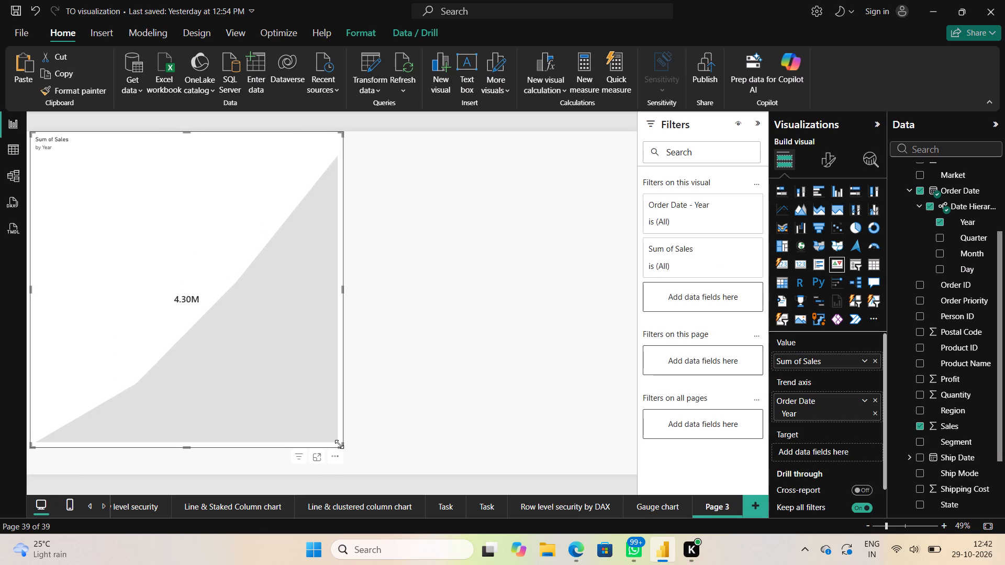
Rename the report page Page 3 as KPI.
{"action": "double_click", "coordinate": [713, 508]}
{"action": "key", "text": "BackSpace"}
{"action": "key", "text": "BackSpace"}
{"action": "key", "text": "BackSpace"}
{"action": "key", "text": "BackSpace"}
{"action": "key", "text": "BackSpace"}
{"action": "key", "text": "BackSpace"}
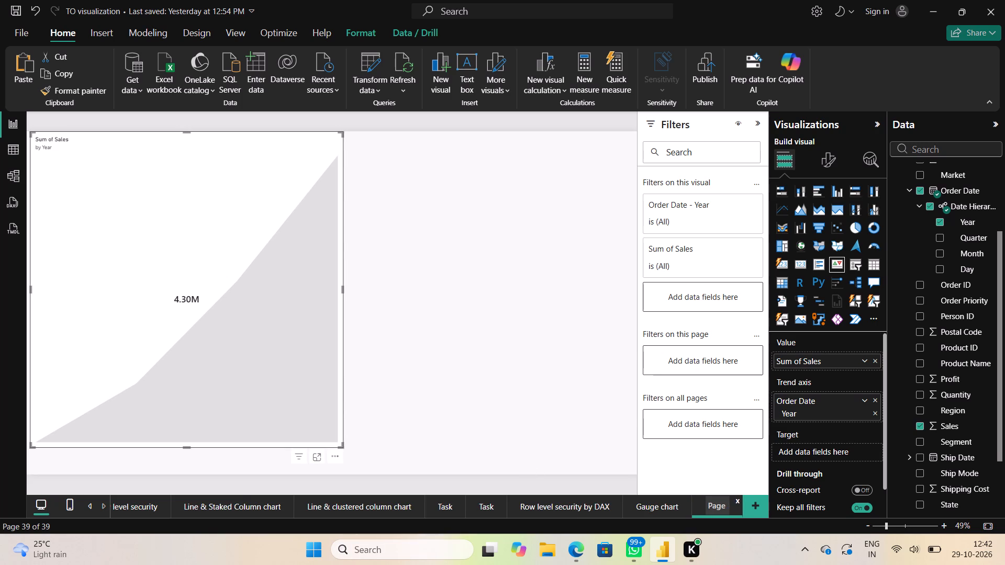
{"action": "key", "text": "Delete"}
{"action": "type", "text": "KPI"}
{"action": "key", "text": "Return"}
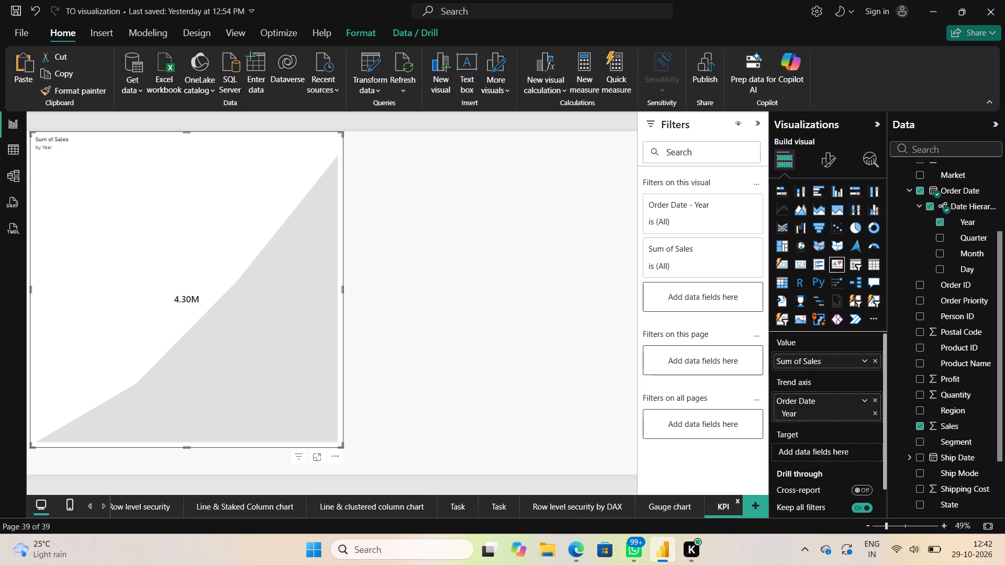
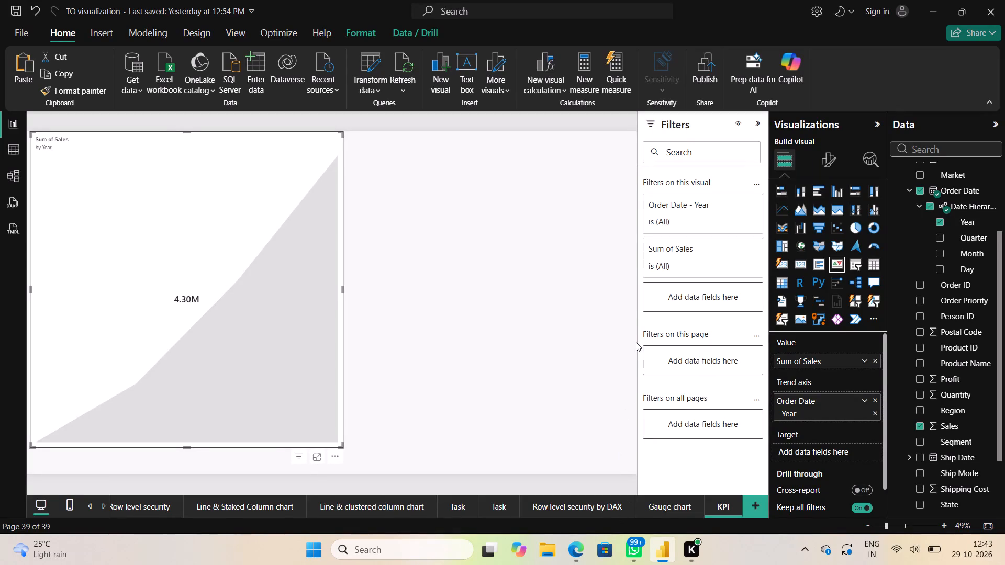
Create a new measure in the Orders table with the formula Target1 = 1000000.
{"action": "scroll", "coordinate": [944, 463], "scroll_direction": "down", "scroll_amount": 1}
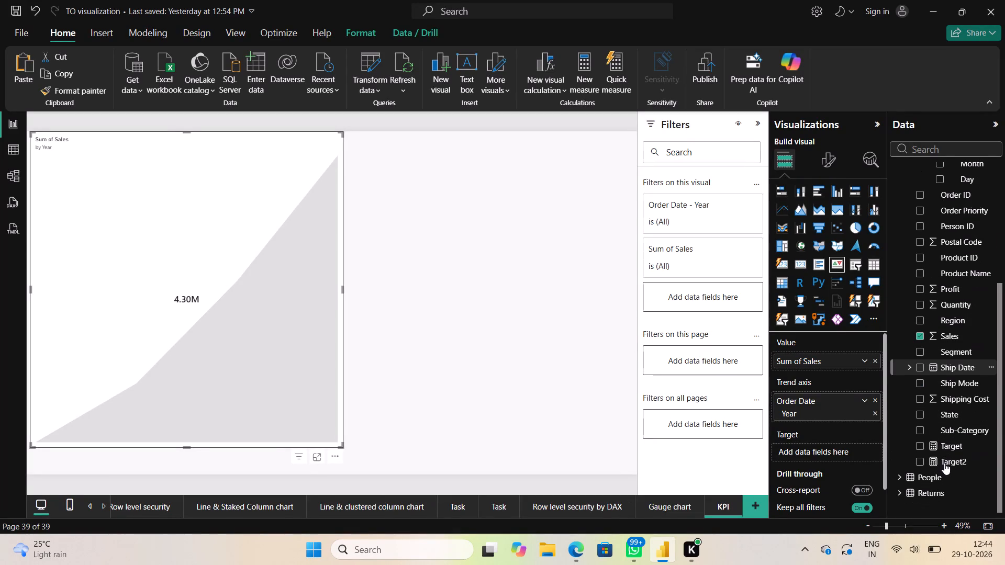
{"action": "scroll", "coordinate": [944, 463], "scroll_direction": "down", "scroll_amount": 1}
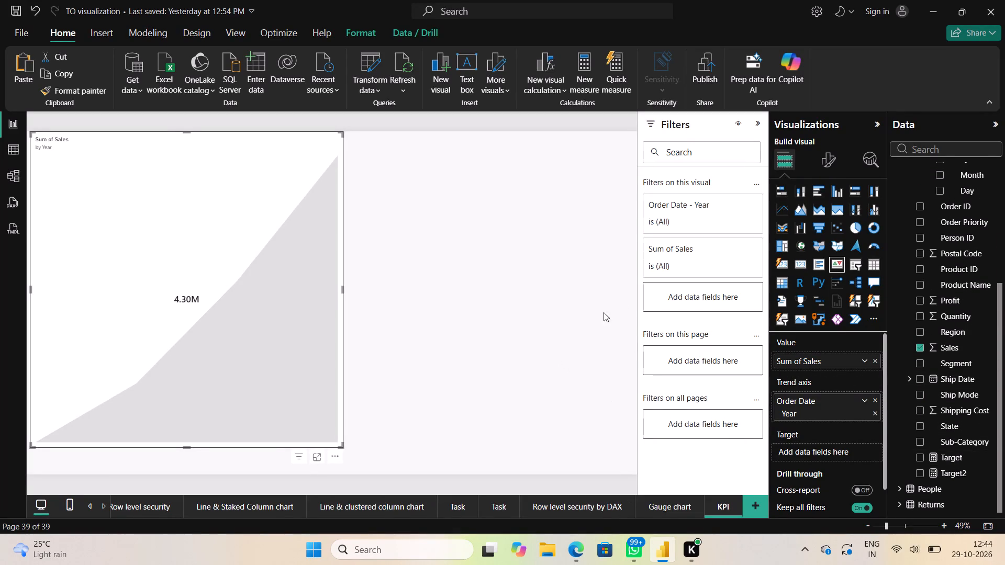
{"action": "right_click", "coordinate": [896, 289]}
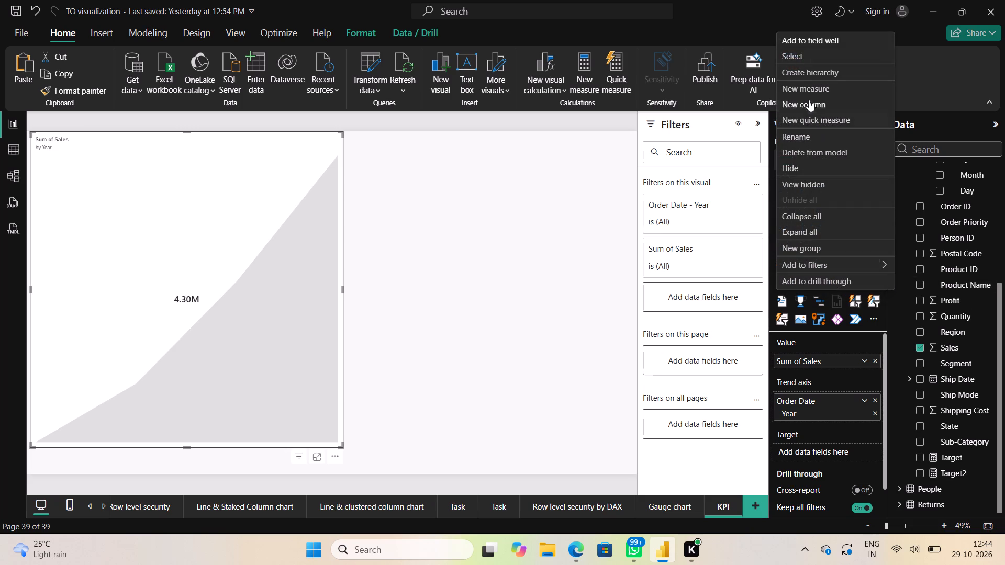
{"action": "left_click", "coordinate": [805, 84]}
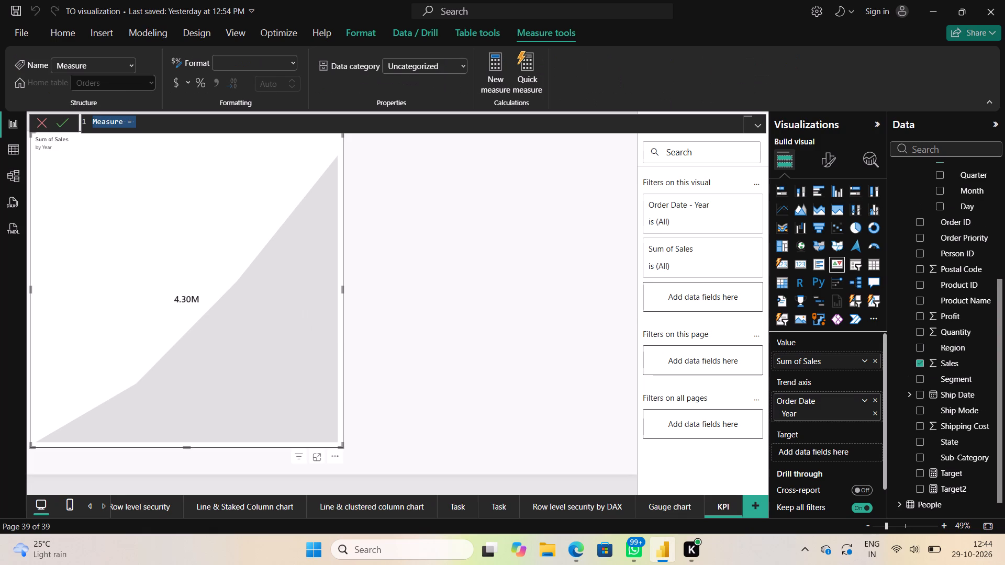
{"action": "key", "text": "t"}
{"action": "key", "text": "a"}
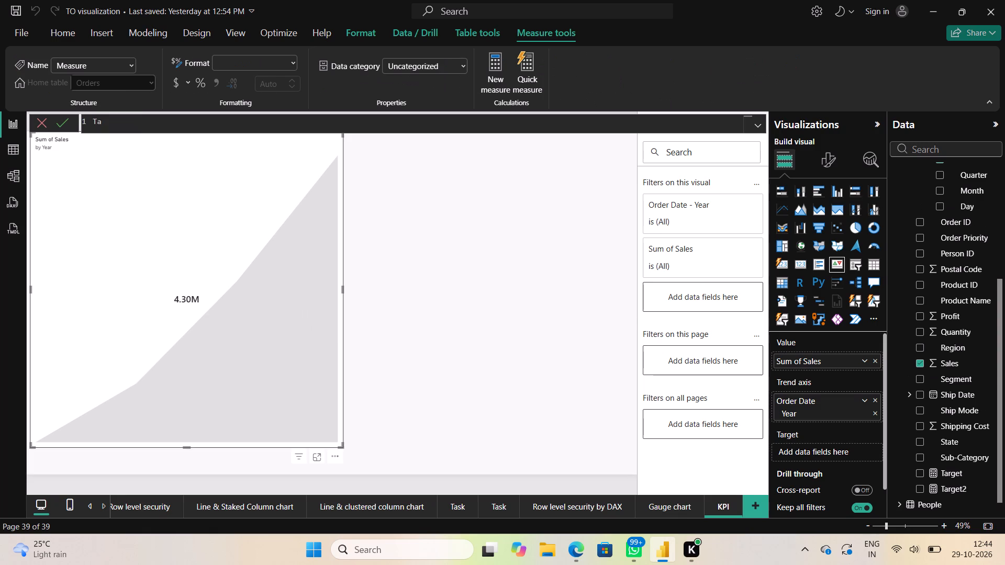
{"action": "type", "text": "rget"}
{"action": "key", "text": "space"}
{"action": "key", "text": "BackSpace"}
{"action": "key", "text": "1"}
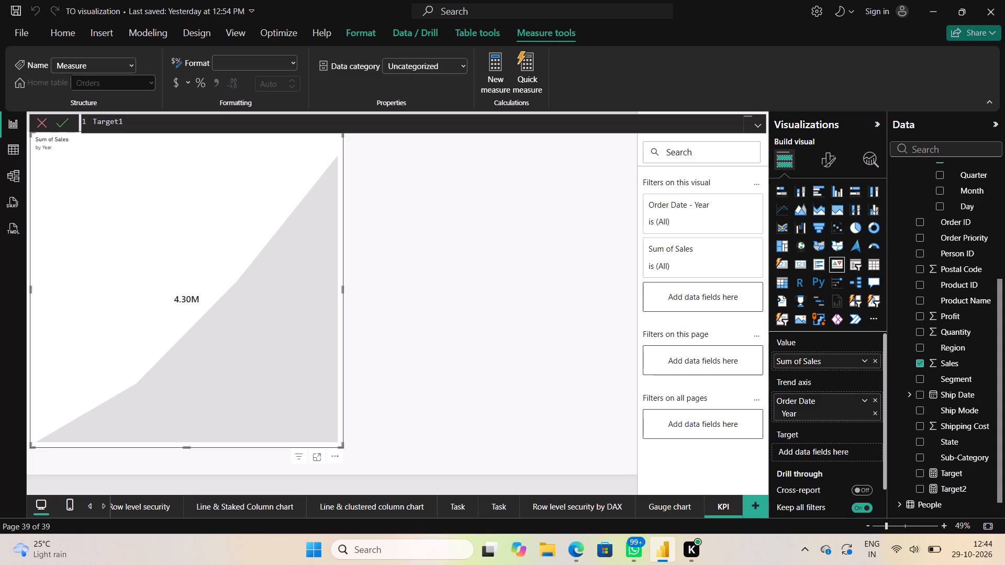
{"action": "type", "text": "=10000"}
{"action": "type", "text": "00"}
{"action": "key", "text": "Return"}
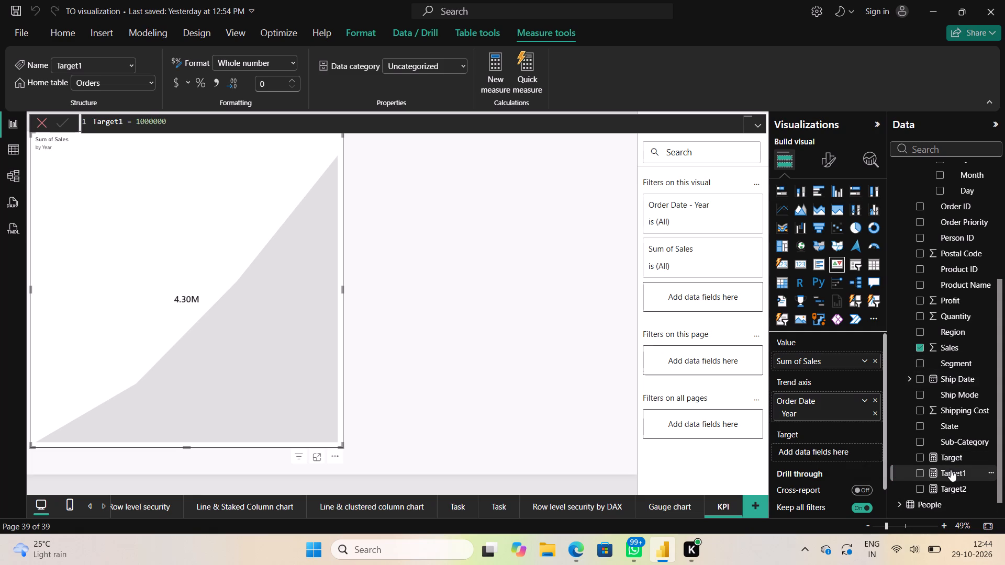
Add the Target1 measure as the target of the Sum of Sales by Year KPI.
{"action": "left_click_drag", "start_coordinate": [951, 470], "coordinate": [846, 451]}
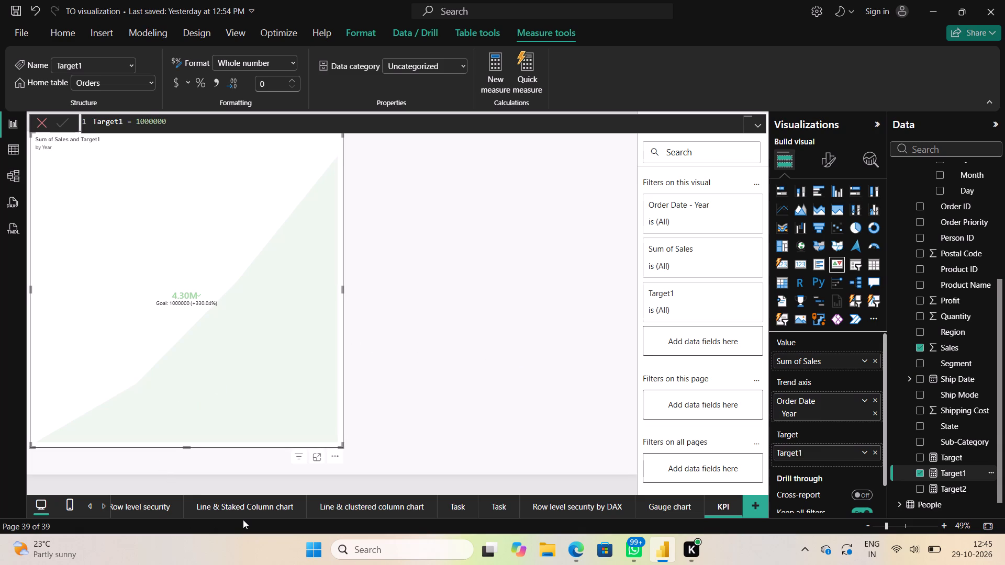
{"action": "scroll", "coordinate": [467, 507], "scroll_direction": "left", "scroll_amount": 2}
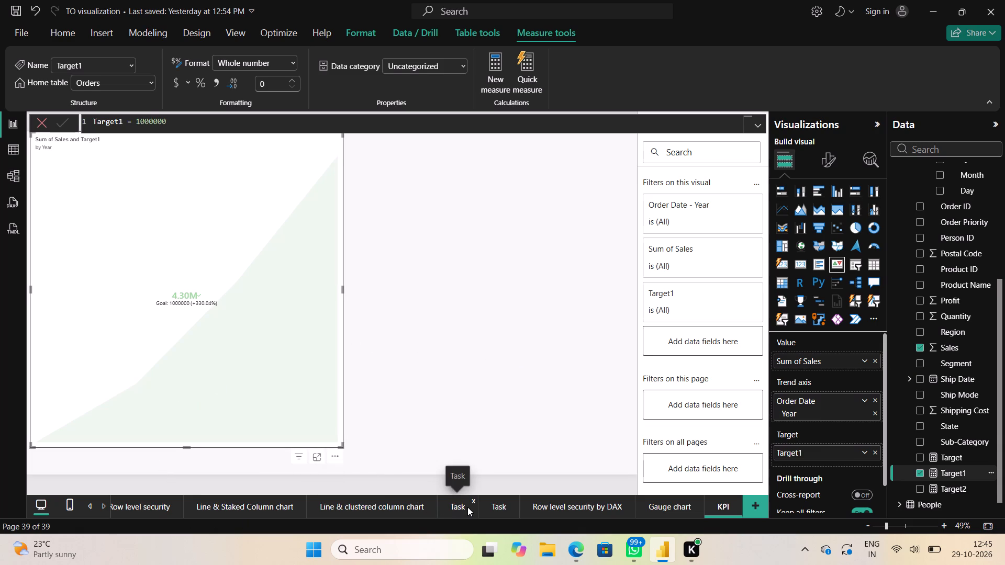
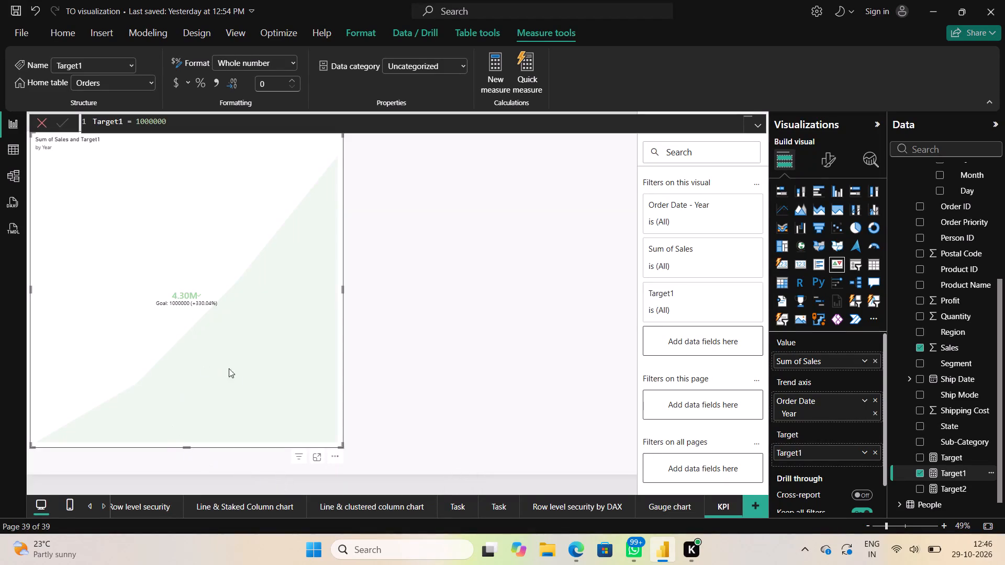
Add a list slicer beside the KPI visual, using the Year level of Order Date as its value.
{"action": "left_click", "coordinate": [462, 326]}
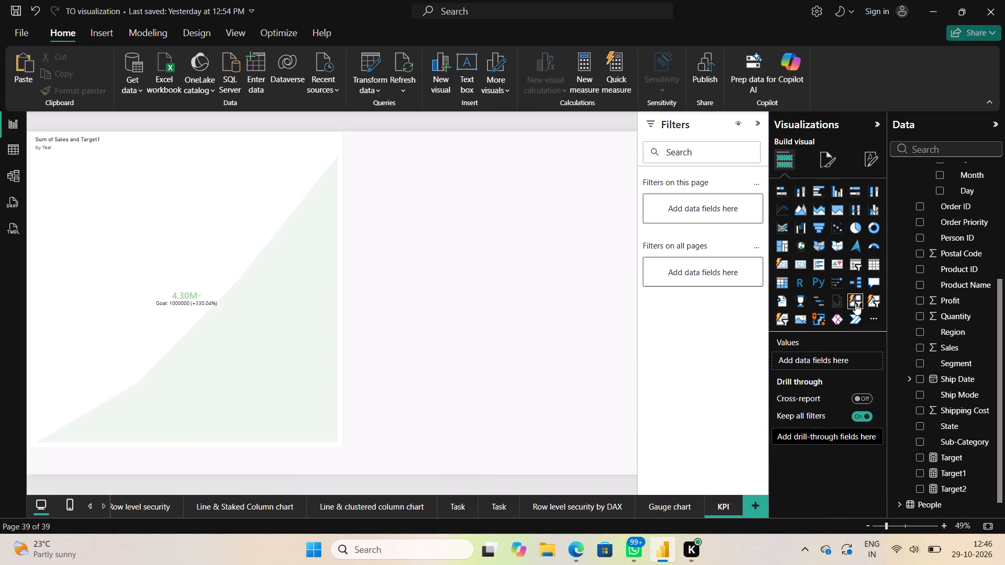
{"action": "double_click", "coordinate": [783, 319]}
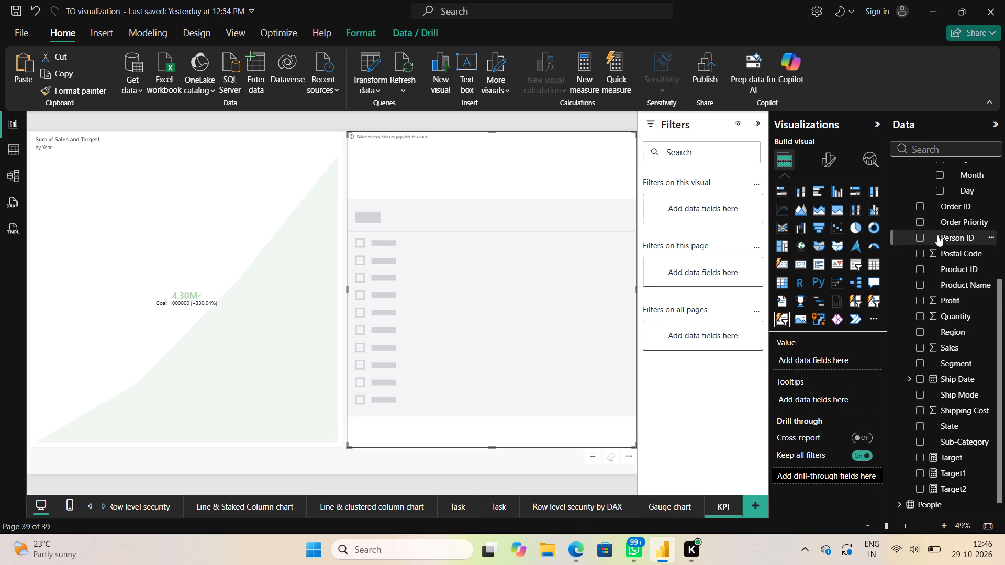
{"action": "scroll", "coordinate": [938, 179], "scroll_direction": "up", "scroll_amount": 1}
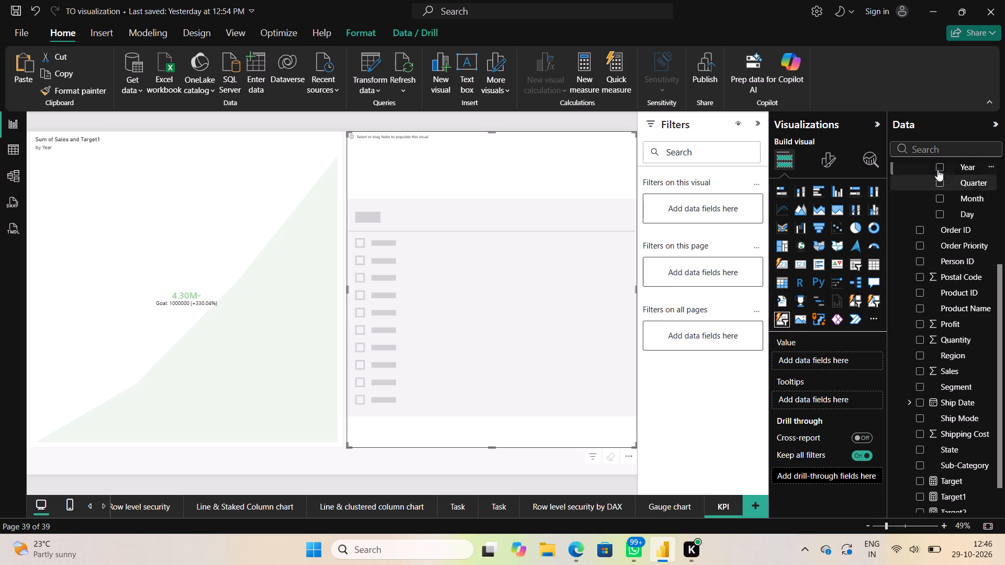
{"action": "left_click", "coordinate": [937, 166]}
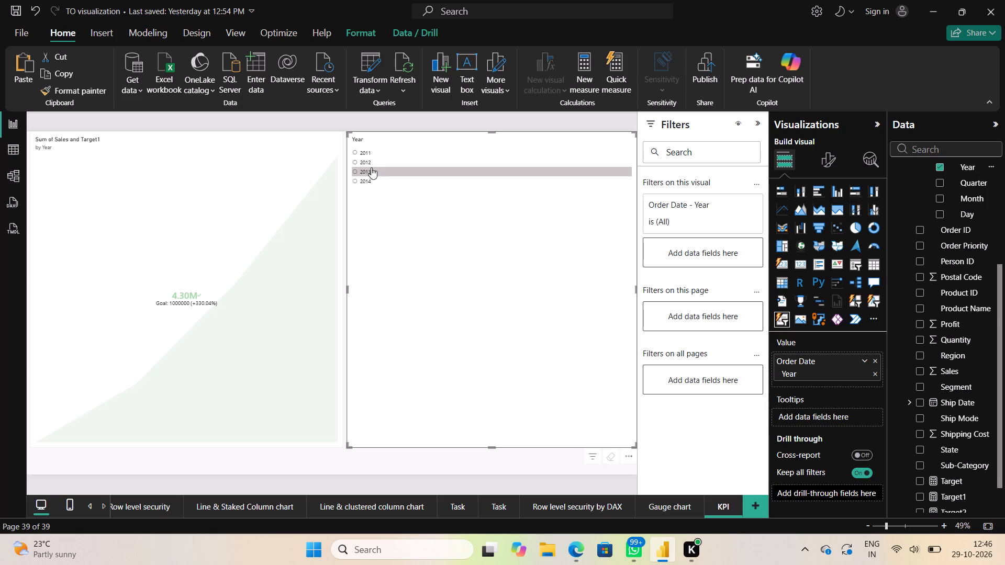
Check the KPI for each year by selecting 2011 through 2014 in turn in the Year slicer, ending on 2014.
{"action": "left_click", "coordinate": [363, 153]}
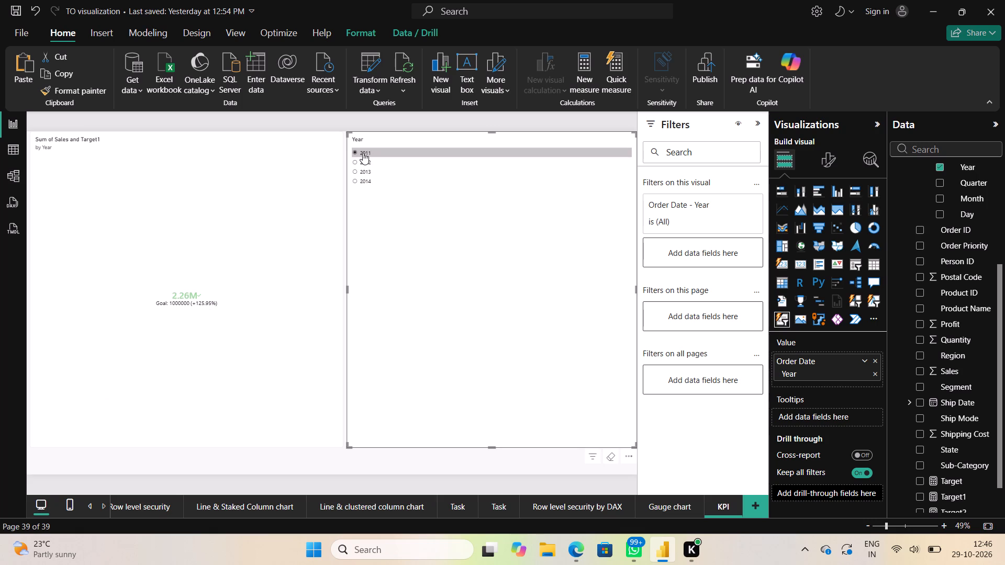
{"action": "left_click", "coordinate": [359, 163]}
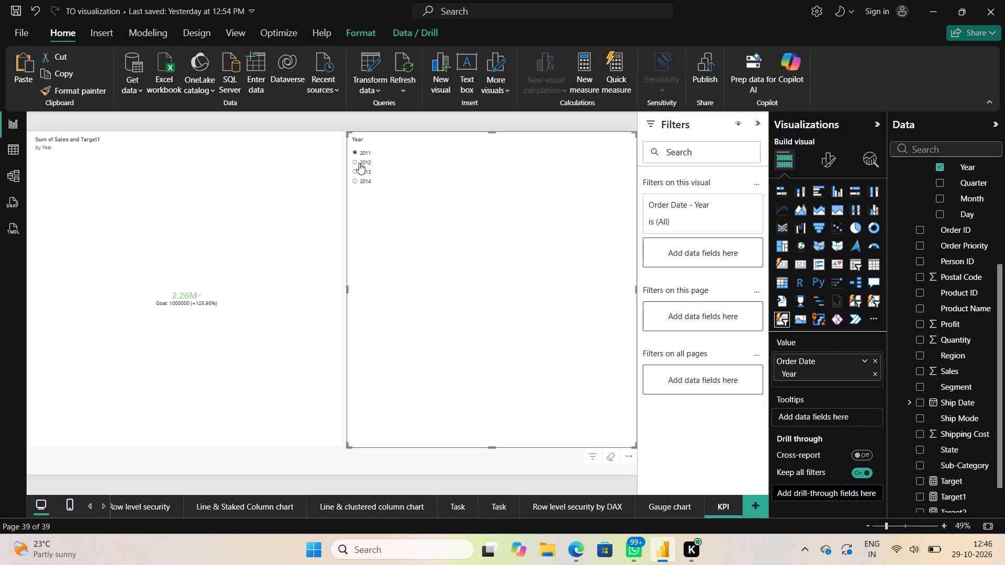
{"action": "left_click", "coordinate": [359, 167]}
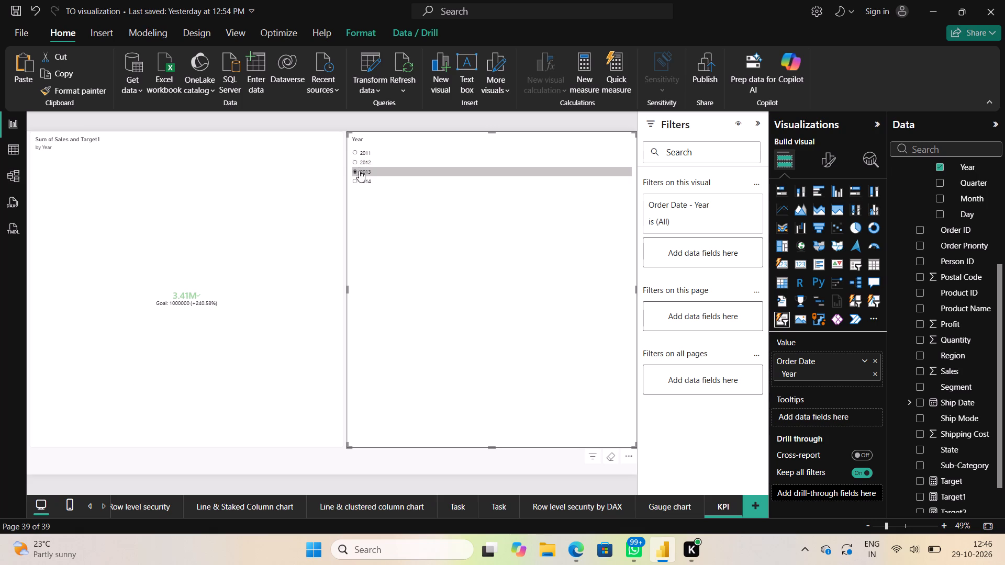
{"action": "left_click", "coordinate": [359, 179]}
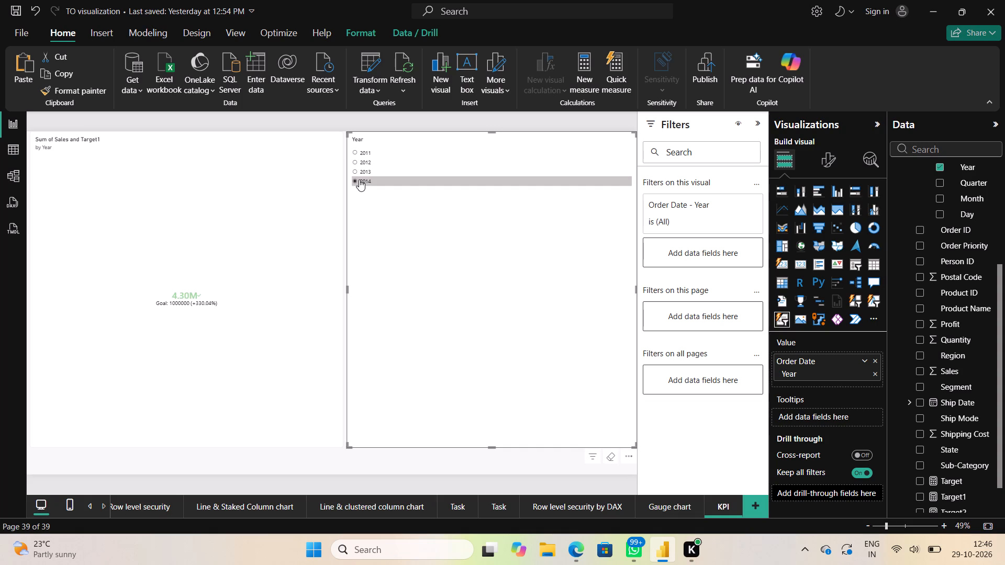
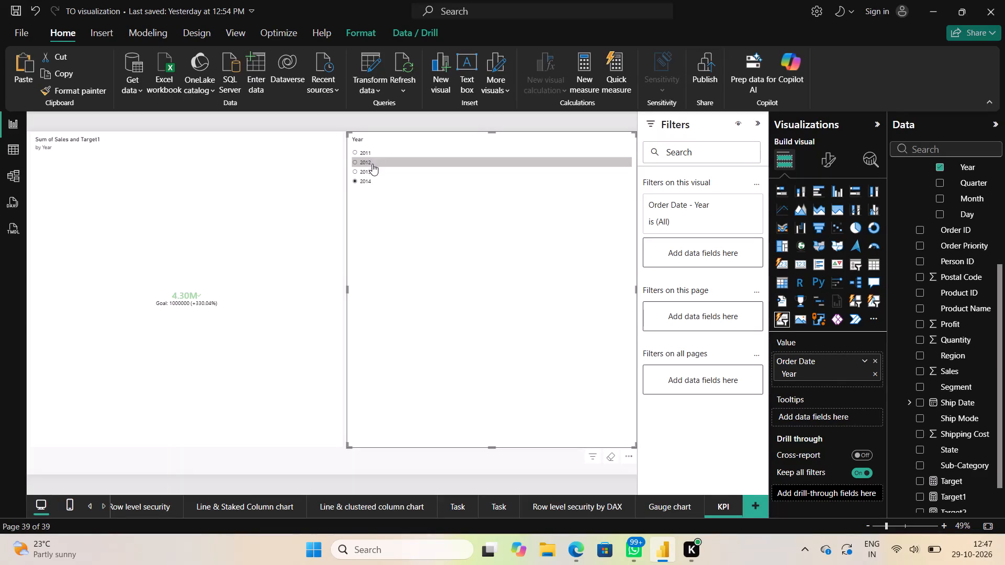
Filter the KPI visual to 2013 using the Year slicer.
{"action": "left_click", "coordinate": [366, 173]}
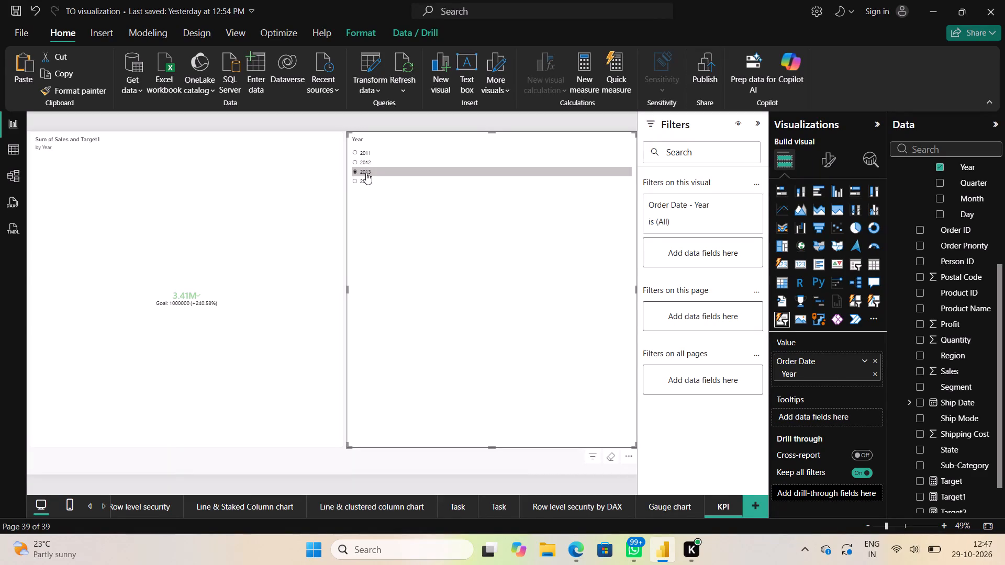
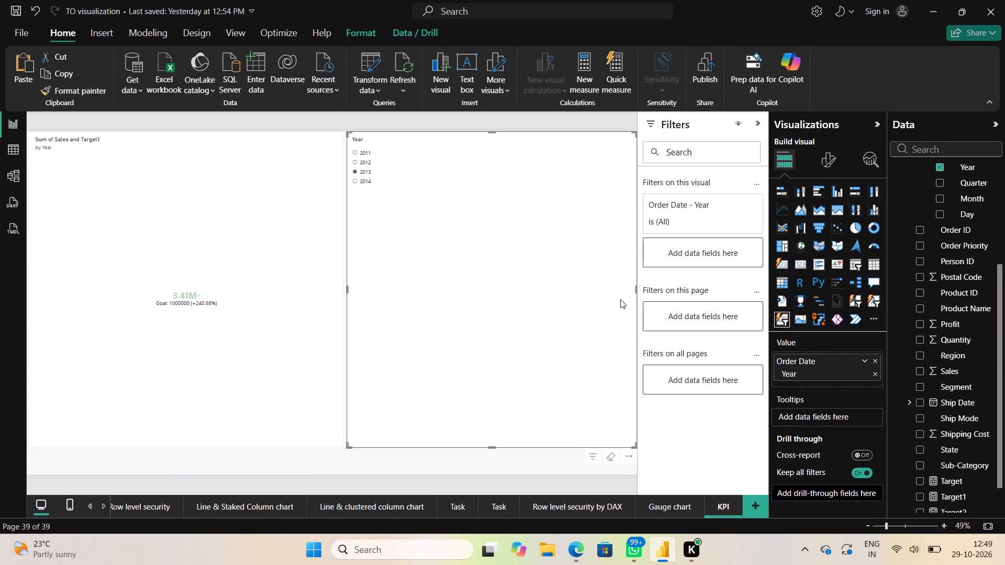
Save the TO visualization report with the new KPI page and its Year slicer.
{"action": "key", "text": "ctrl+s"}
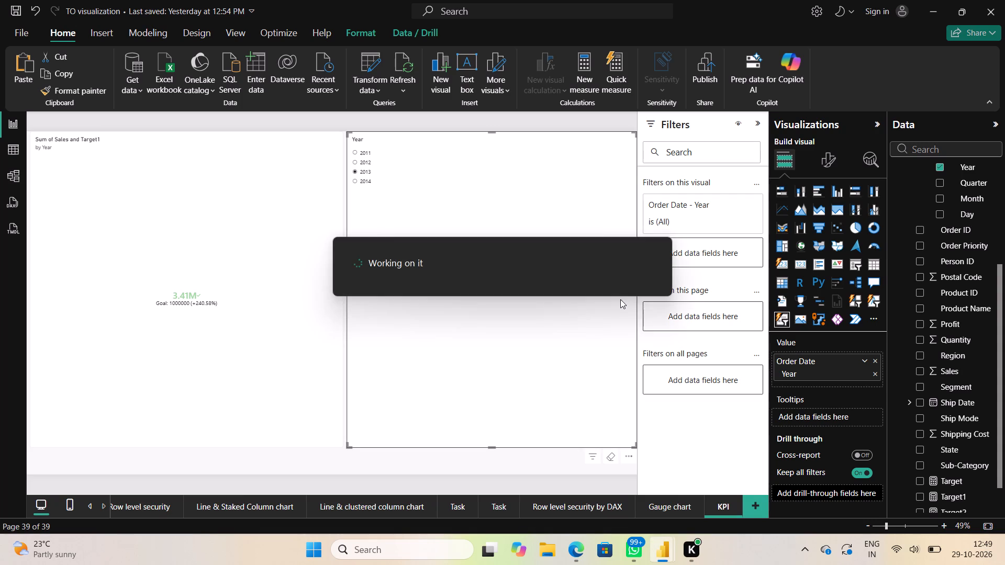
{"action": "key", "text": "ctrl+s"}
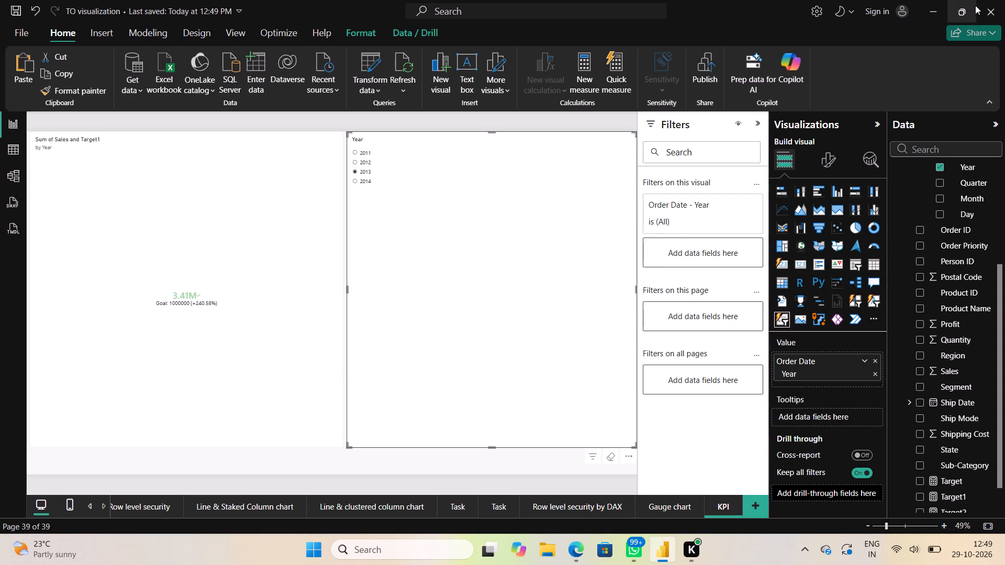